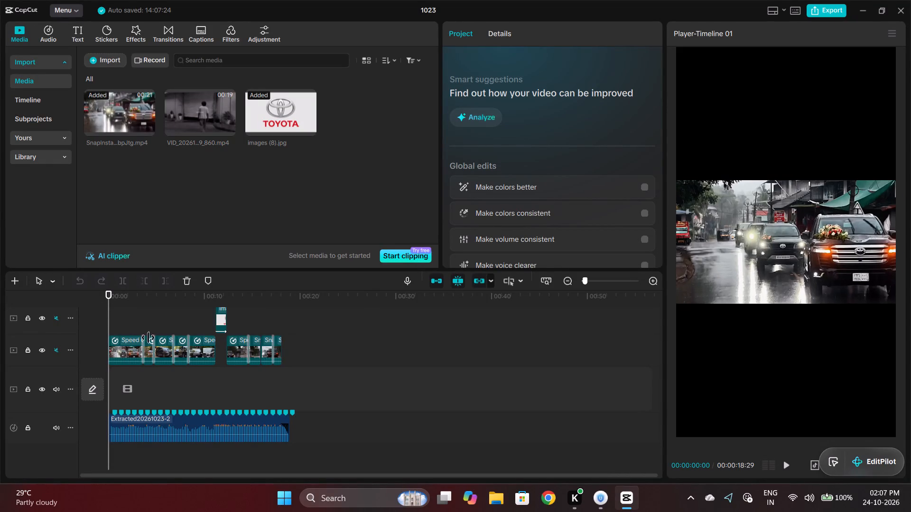
Play the timeline from the start at a closer zoom to review the current edit.
scroll(174, 338, "up", 12, "ctrl")
key("space")
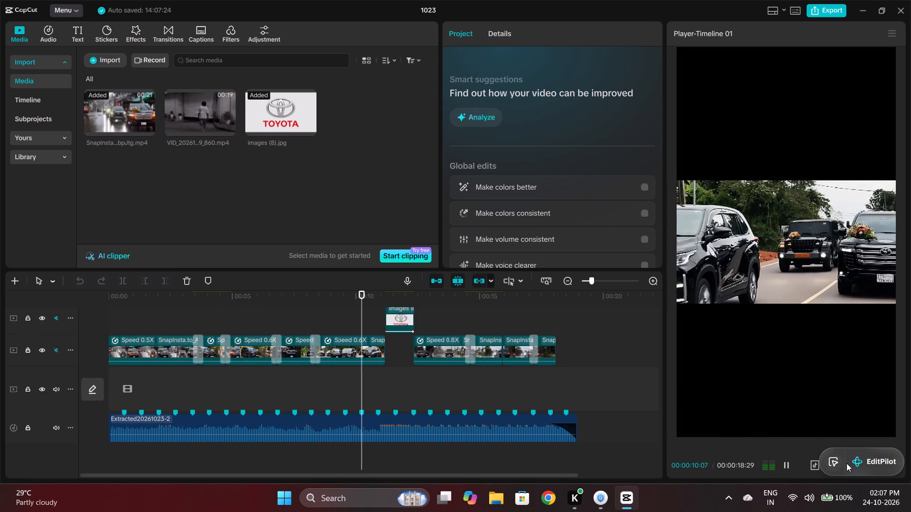
Move the floating EditPilot widget off the playback controls to the header area above the preview.
left_click_drag(847, 463, 743, 37)
left_click_drag(757, 29, 762, 29)
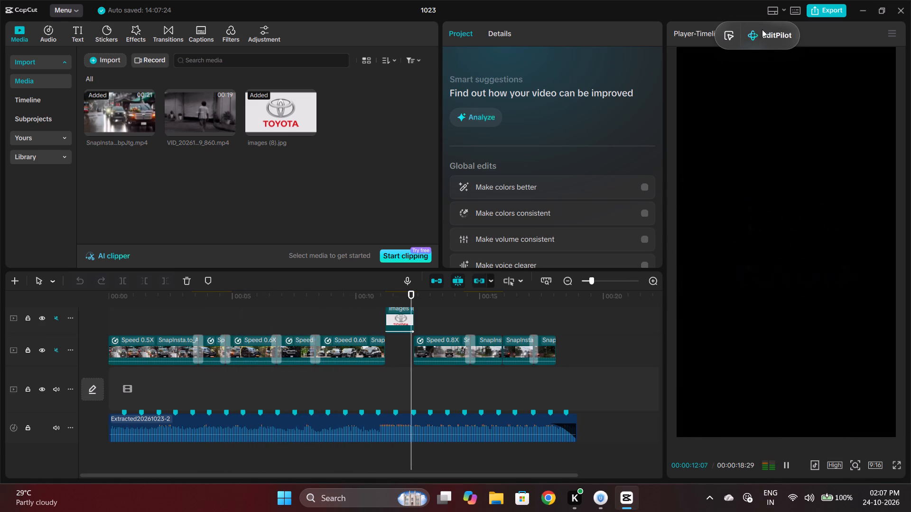
left_click_drag(762, 29, 822, 32)
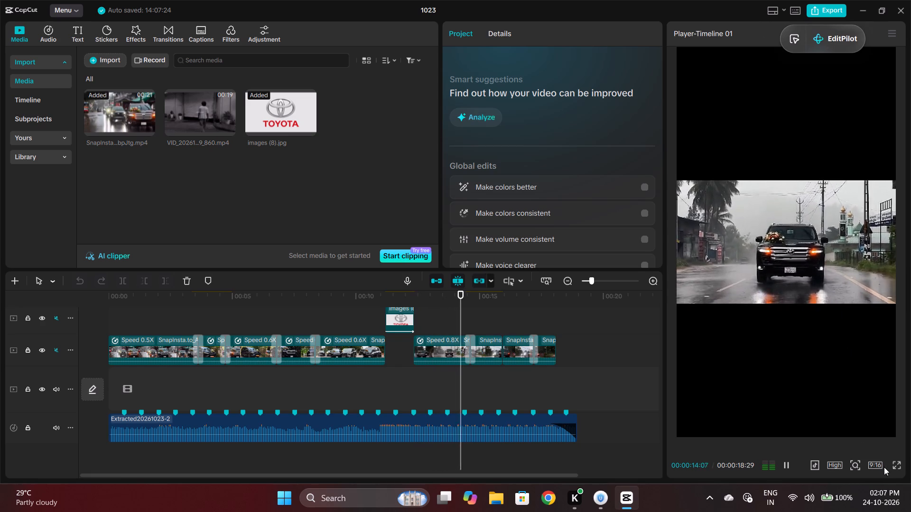
Change the project's aspect ratio to 16:9.
left_click(875, 466)
left_click(845, 337)
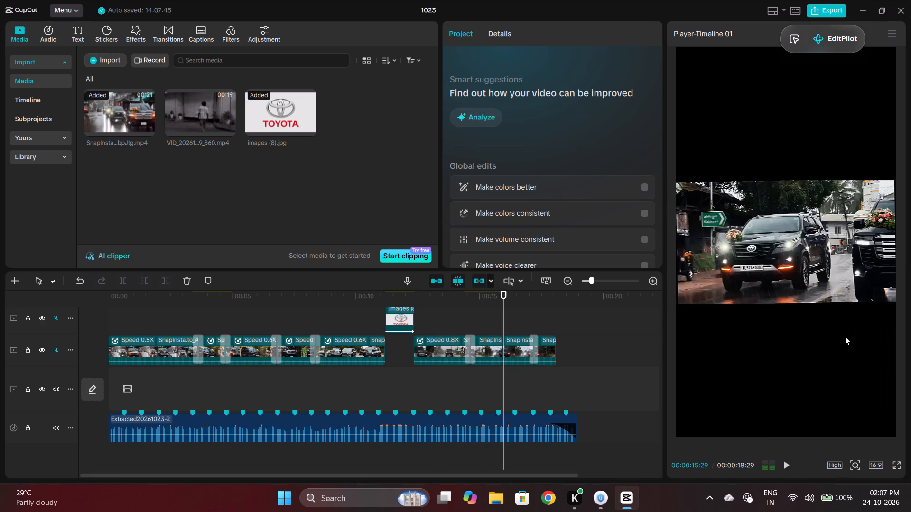
Play the widescreen edit to its end and review it in full-screen preview before returning to the editor.
key("space")
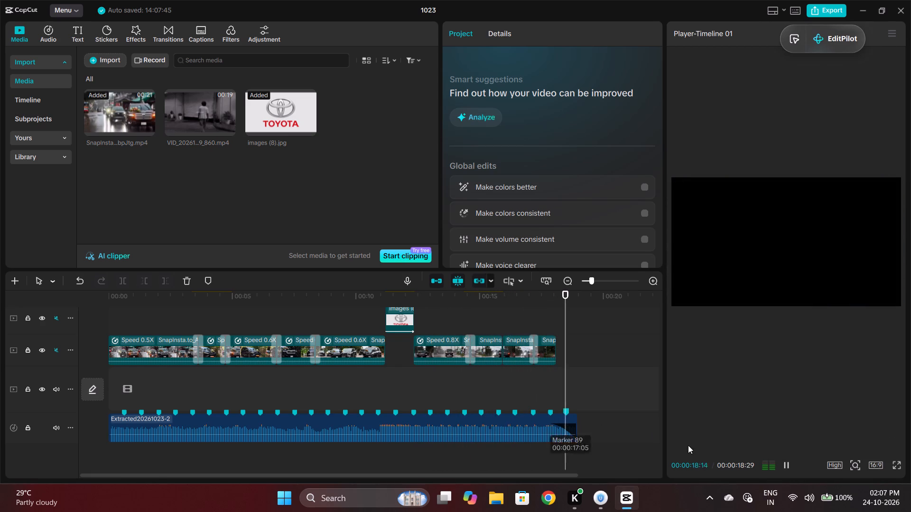
left_click(898, 466)
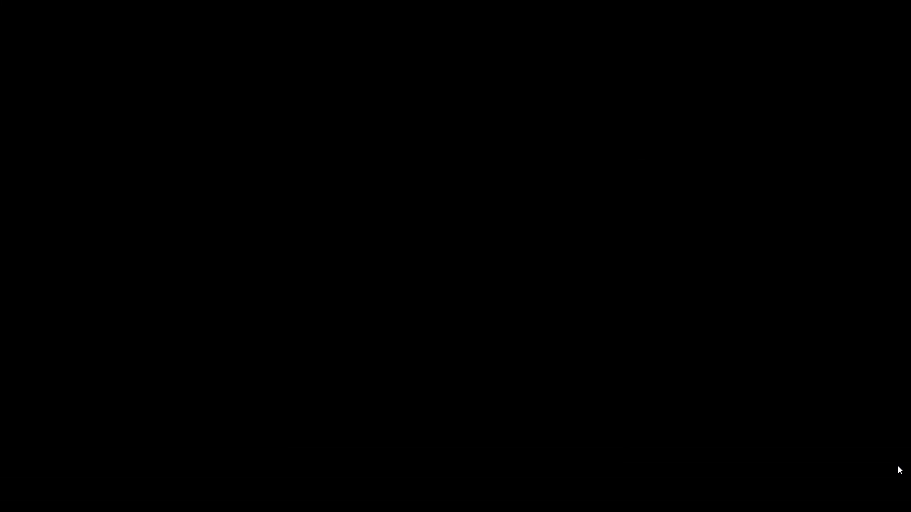
key("space")
key("space")
key("Escape")
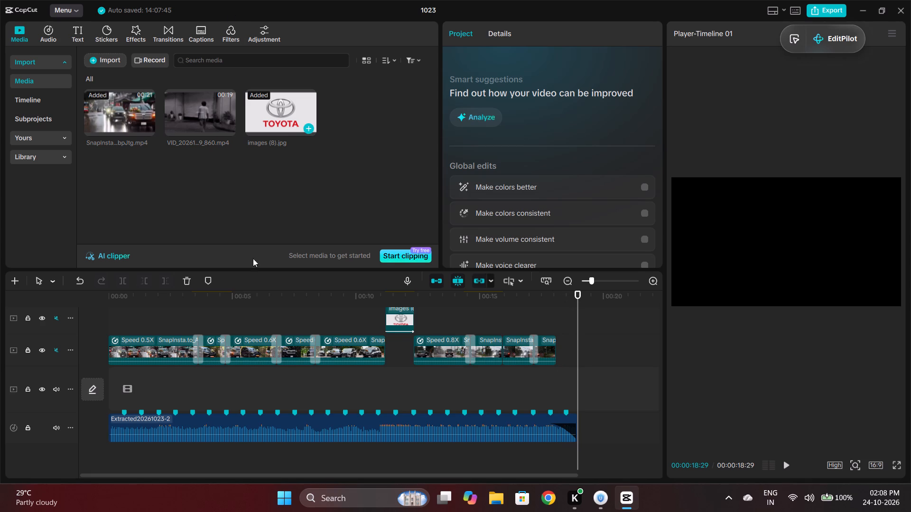
Hide the Adjust1 adjustment track and the Badbunny and Black Gold filter tracks, checking the preview in between.
scroll(256, 303, "up", 18)
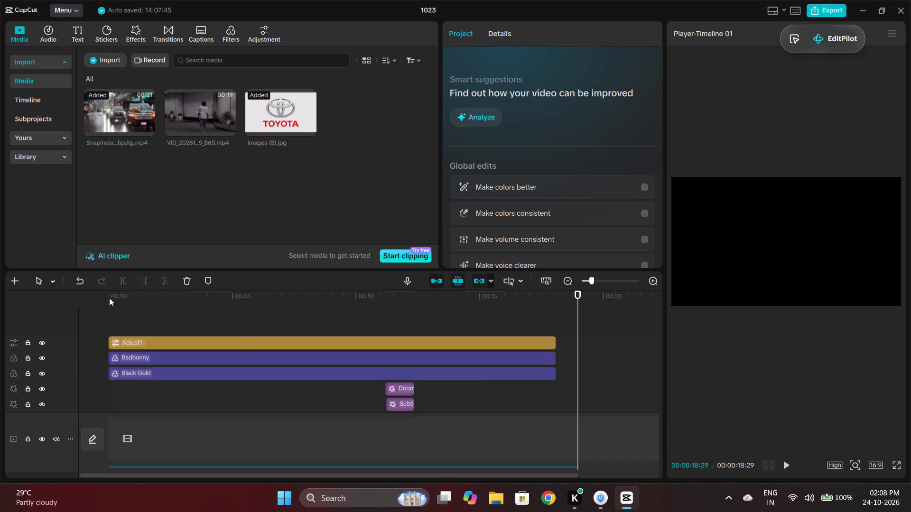
left_click(39, 341)
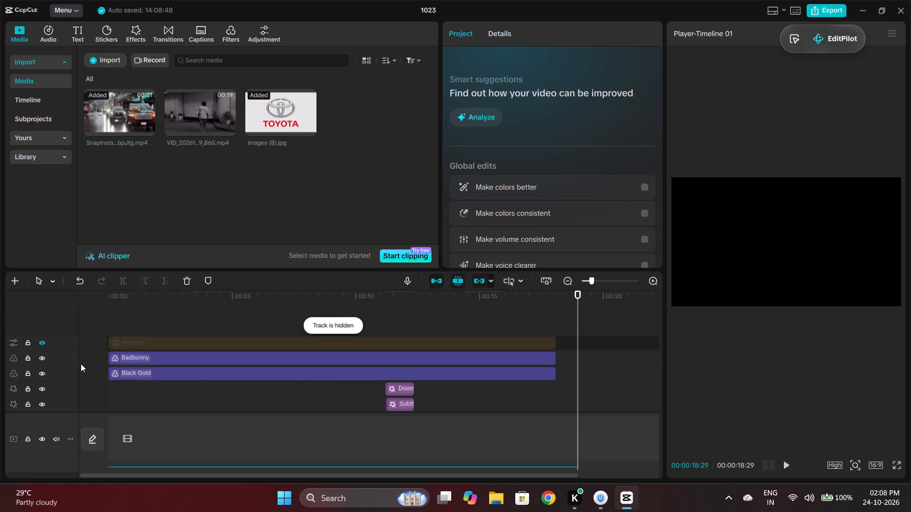
key("space")
key("space")
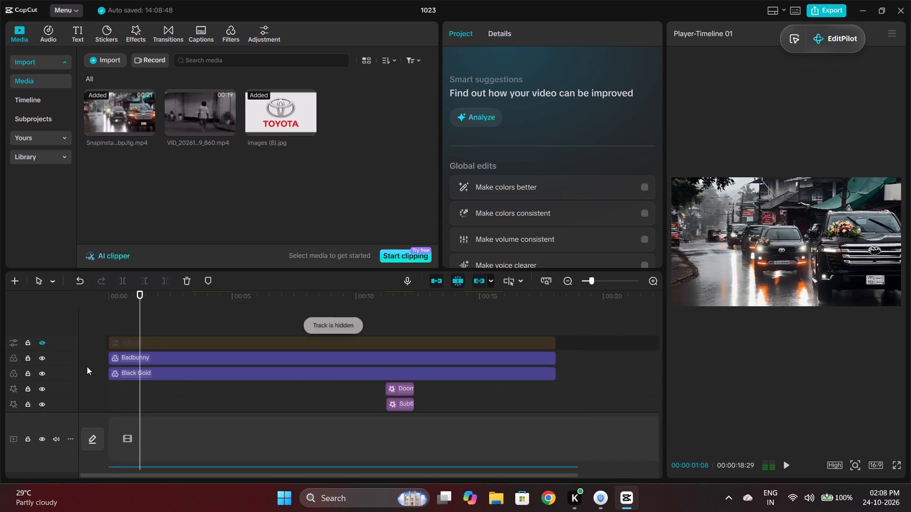
left_click(43, 362)
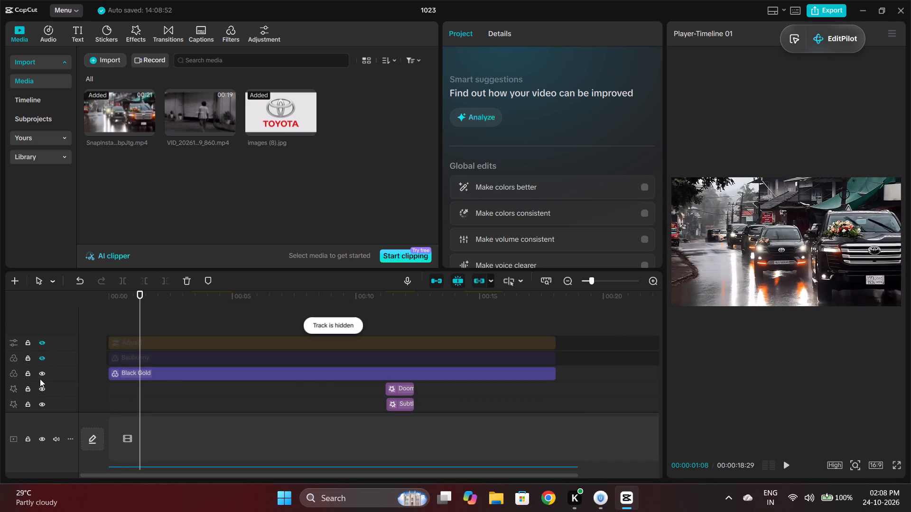
left_click(44, 372)
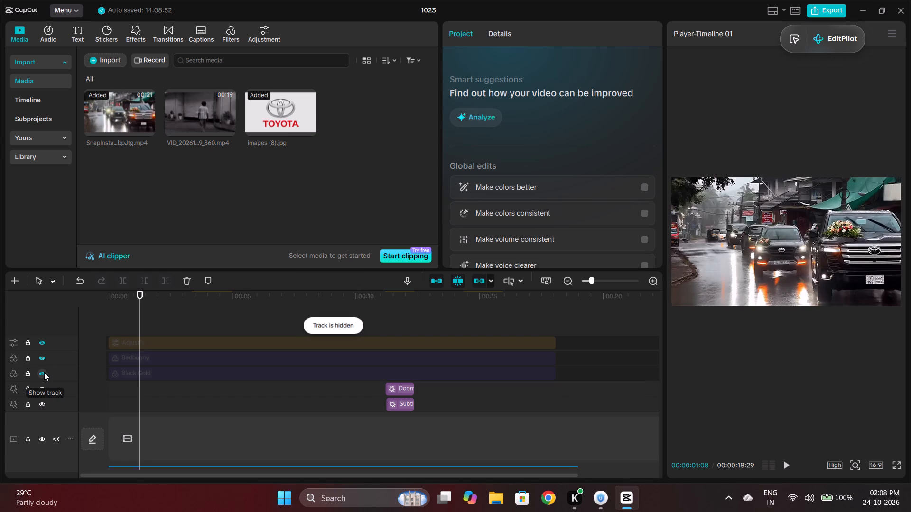
Look through the timeline tracks and play the video to examine its look without the adjustment and filters.
scroll(44, 372, "down", 5)
scroll(108, 359, "down", 4)
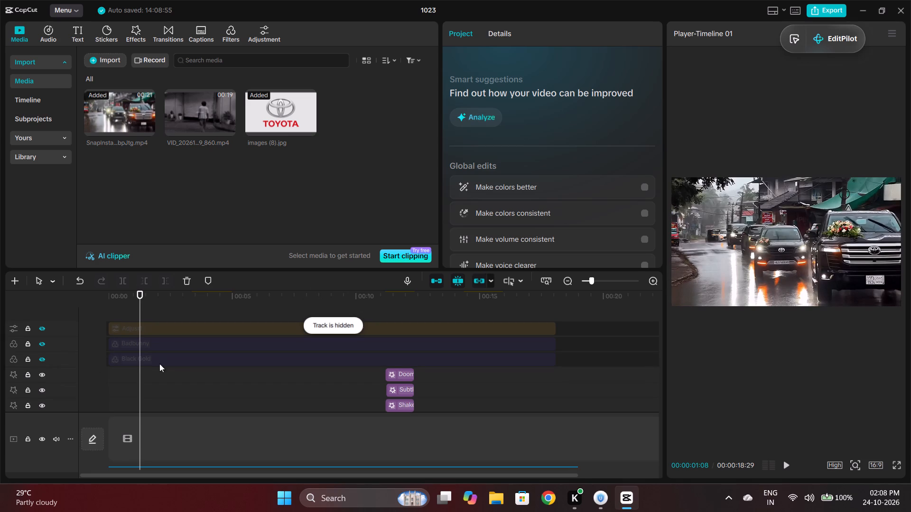
scroll(191, 370, "down", 6)
scroll(201, 371, "up", 6)
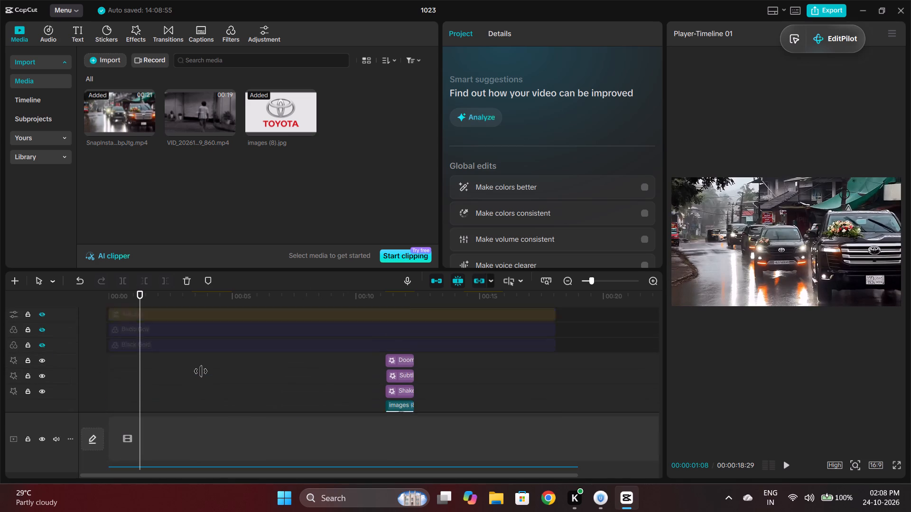
scroll(201, 371, "up", 4)
key("space")
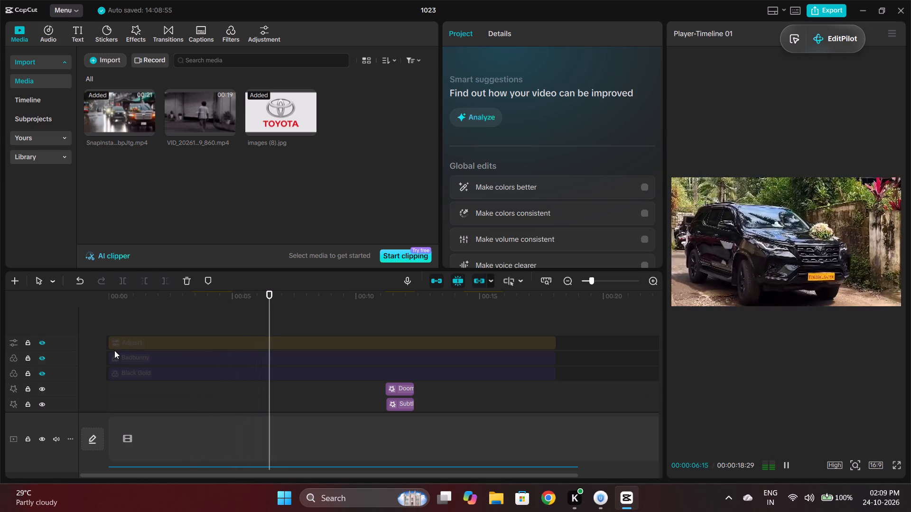
Pause playback, search the filter library for "qualiy" and reload the search.
scroll(114, 350, "up", 6)
left_click(234, 32)
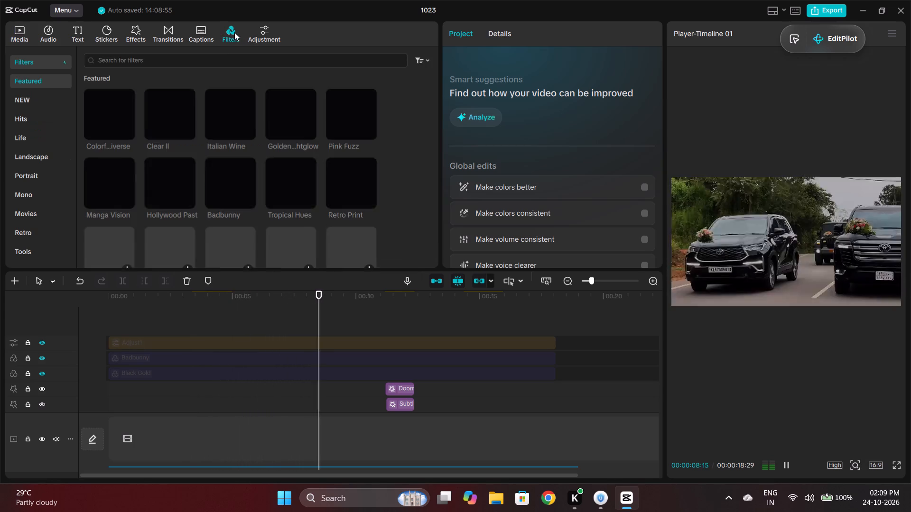
key("space")
left_click(179, 61)
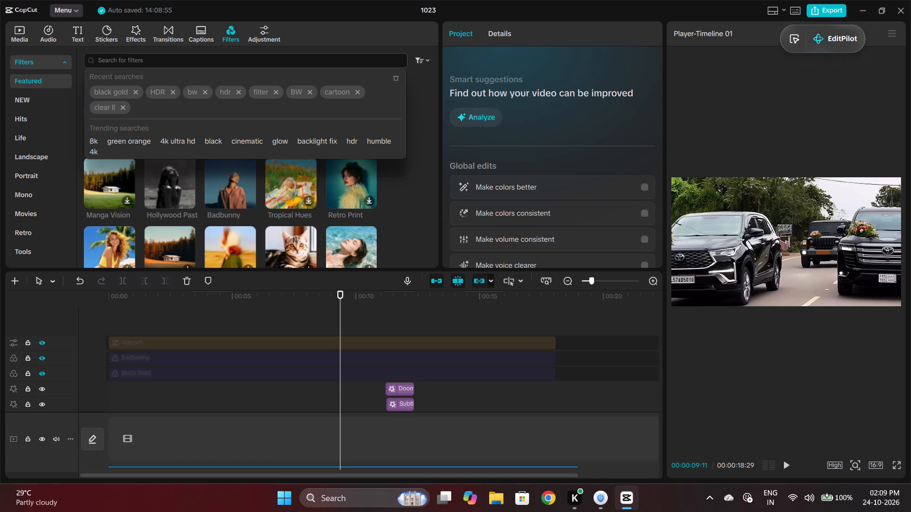
key("q")
key("u")
type("aliyu")
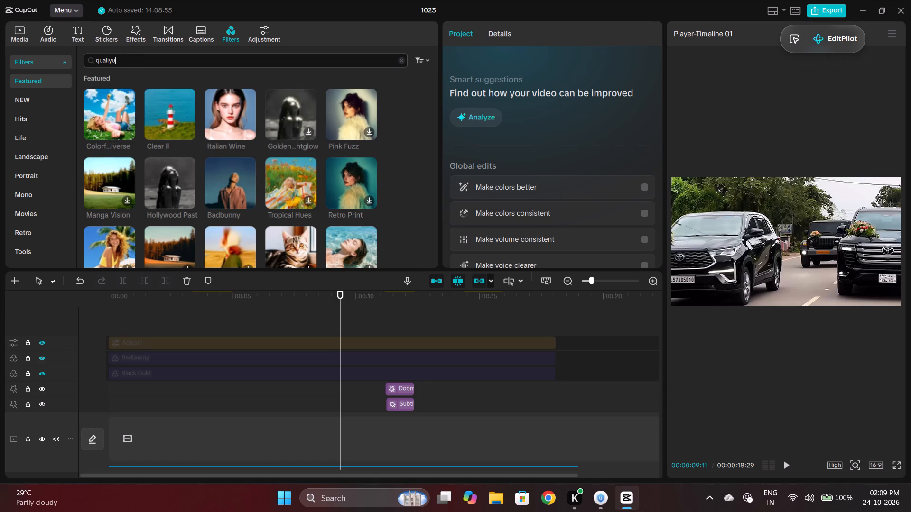
key("BackSpace")
key("Return")
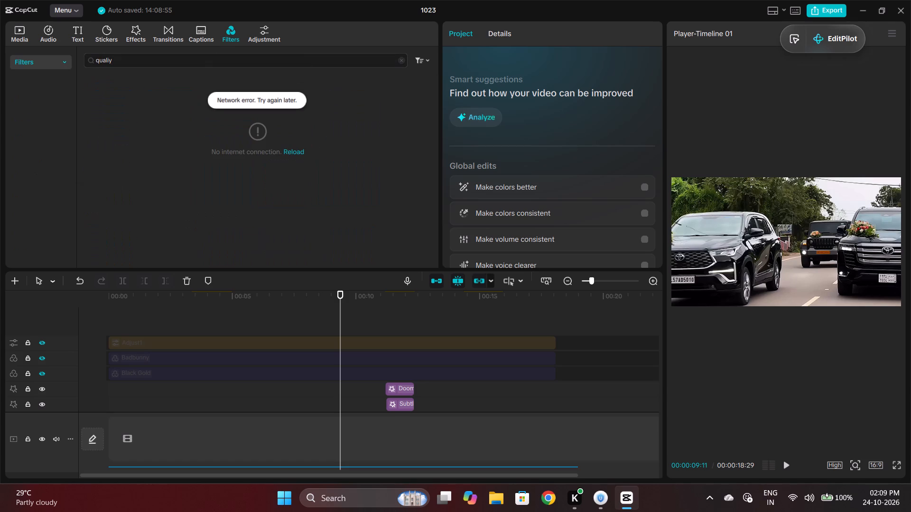
left_click(300, 152)
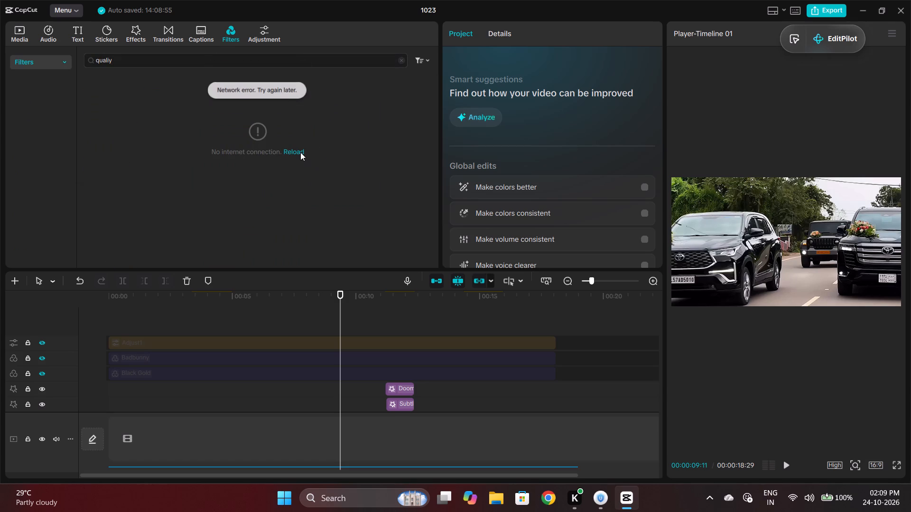
Switch to Urban VPN, find Russia by searching "ru", connect to it, and return to CapCut.
left_click(603, 493)
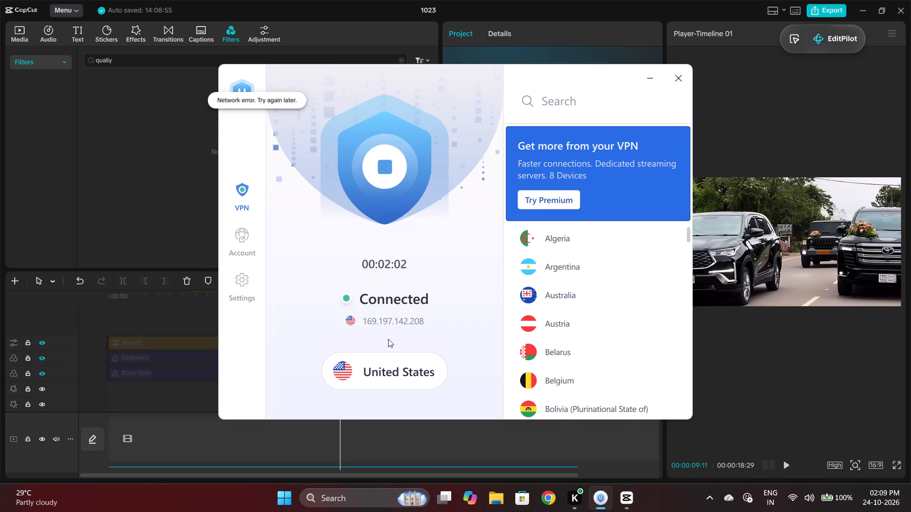
left_click(547, 101)
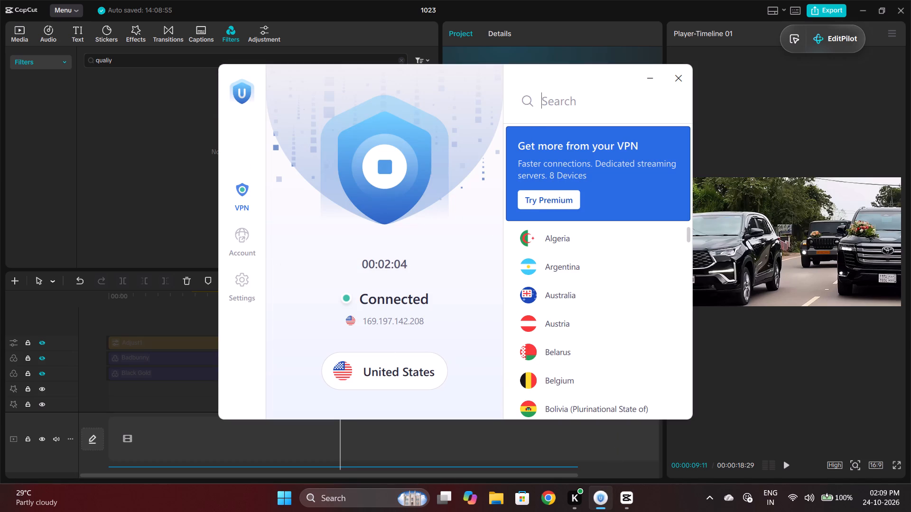
type("ru")
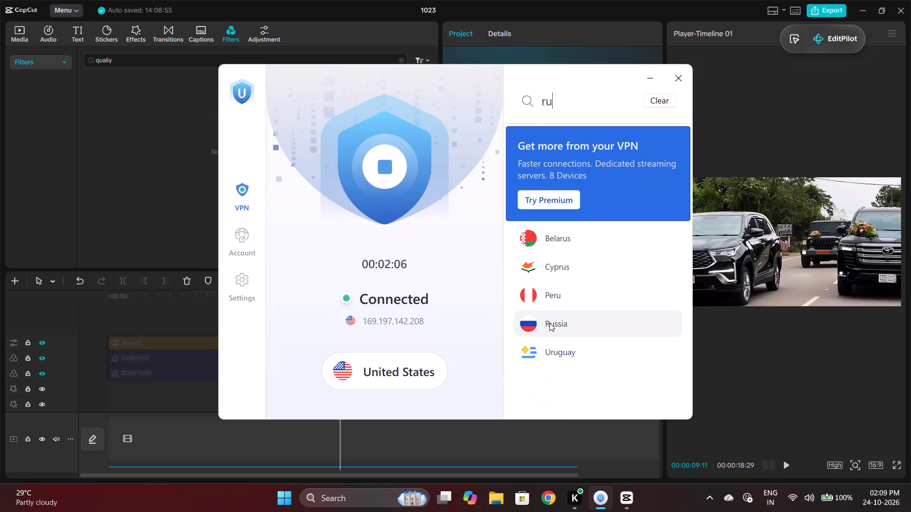
left_click(550, 324)
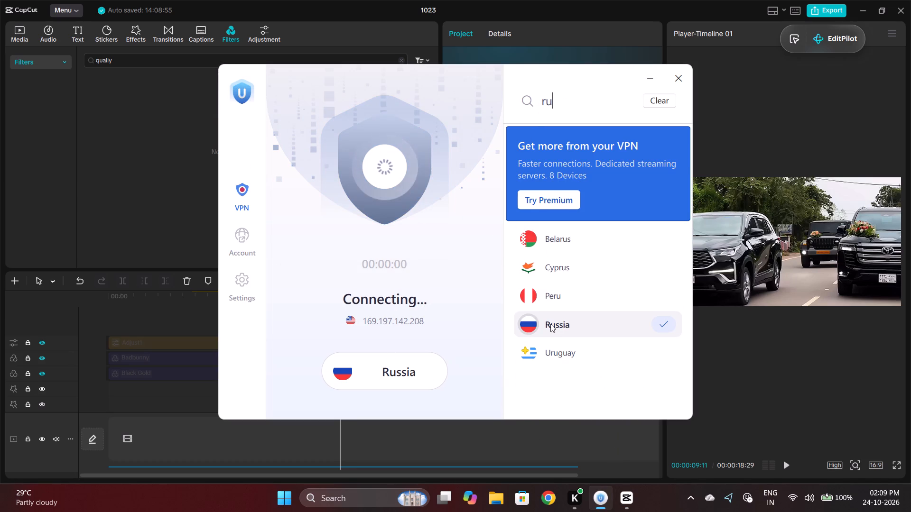
left_click(653, 76)
Retry loading the "qualiy" filter search over the new VPN connection.
left_click(288, 156)
left_click(291, 151)
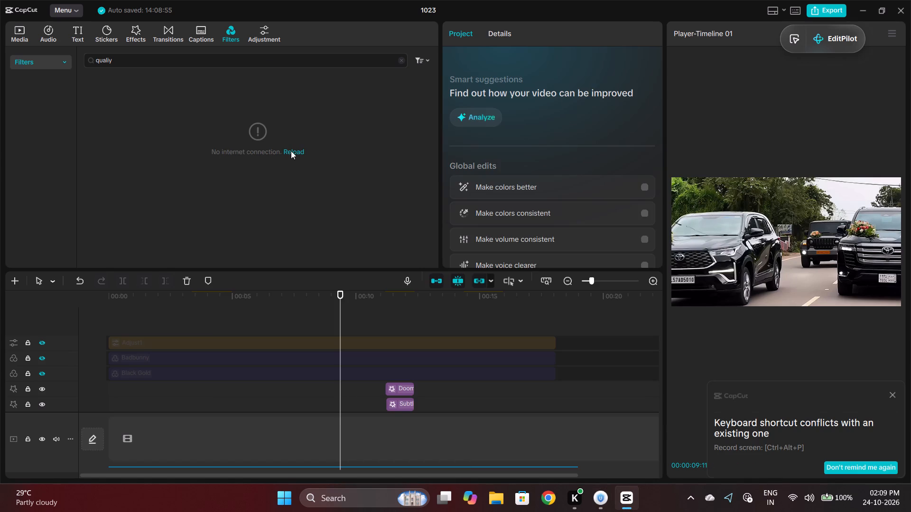
left_click(291, 151)
Close the CapCut window of project 1023.
left_click(910, 18)
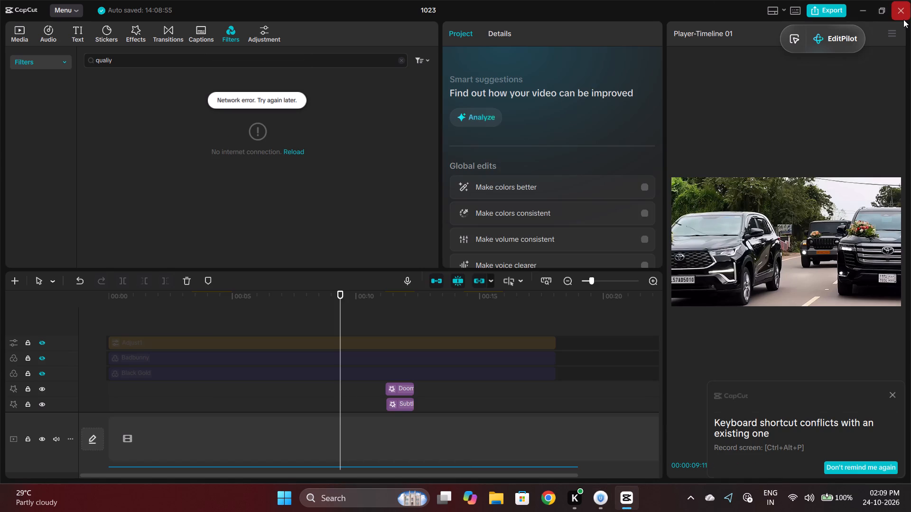
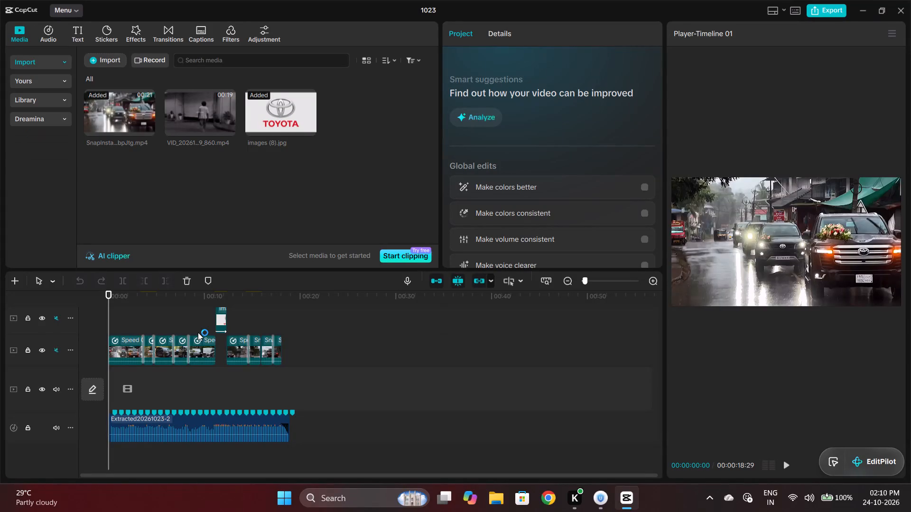
Play the Toyota edit from the start and look over its timeline tracks.
scroll(213, 320, "up", 12, "ctrl")
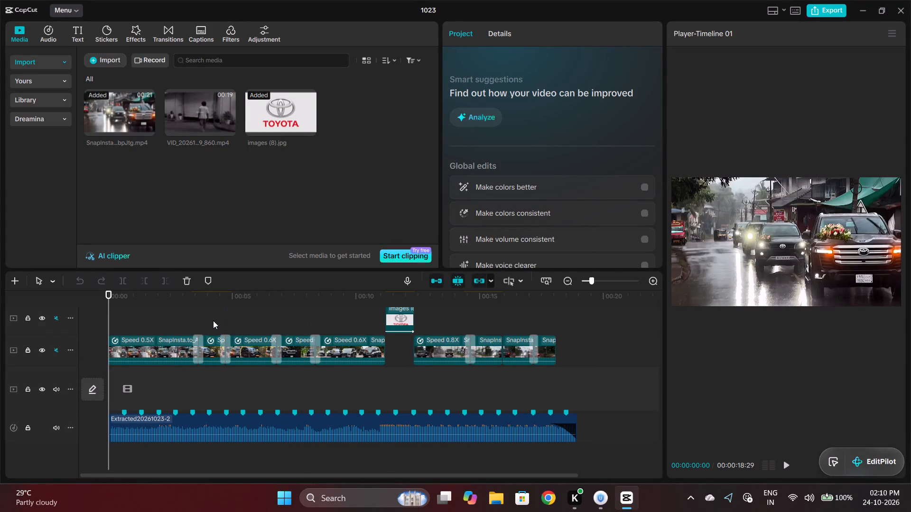
key("space")
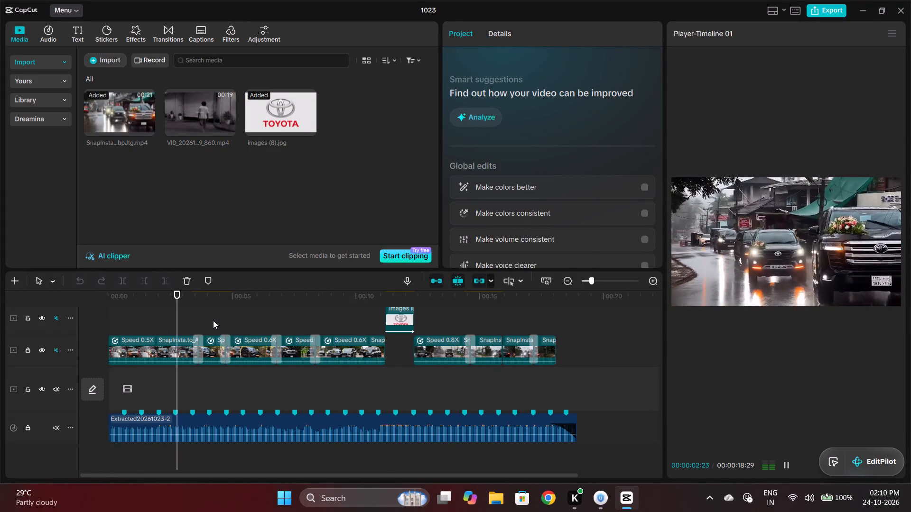
scroll(222, 353, "up", 12)
scroll(172, 168, "up", 5)
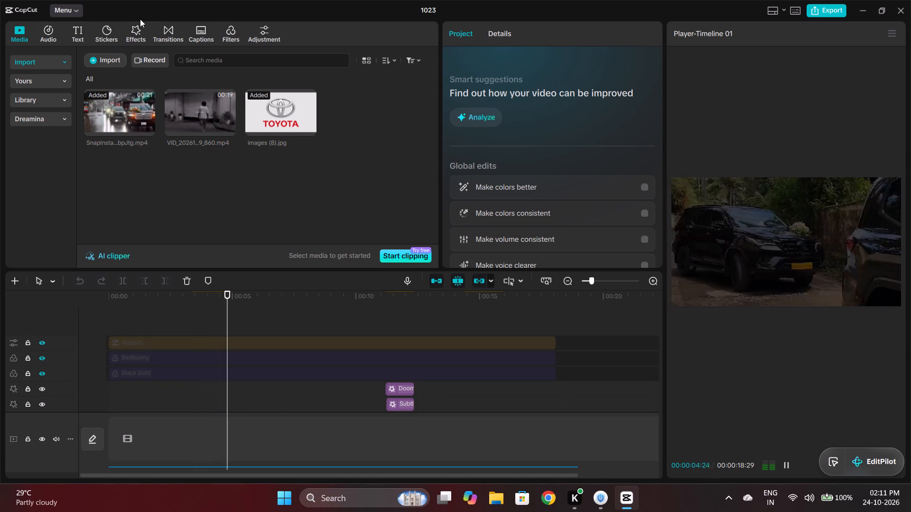
Search the filter library for "quality" and dismiss the shortcut conflict notice.
left_click(228, 33)
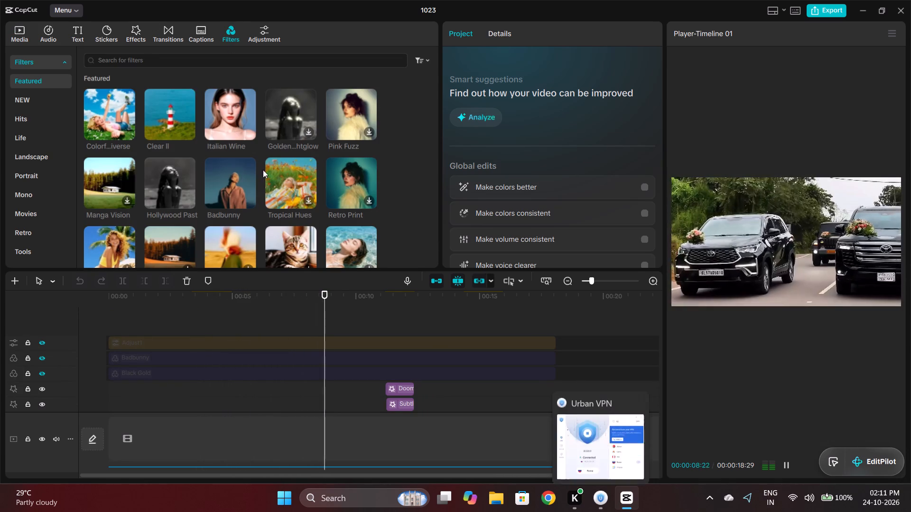
left_click(149, 63)
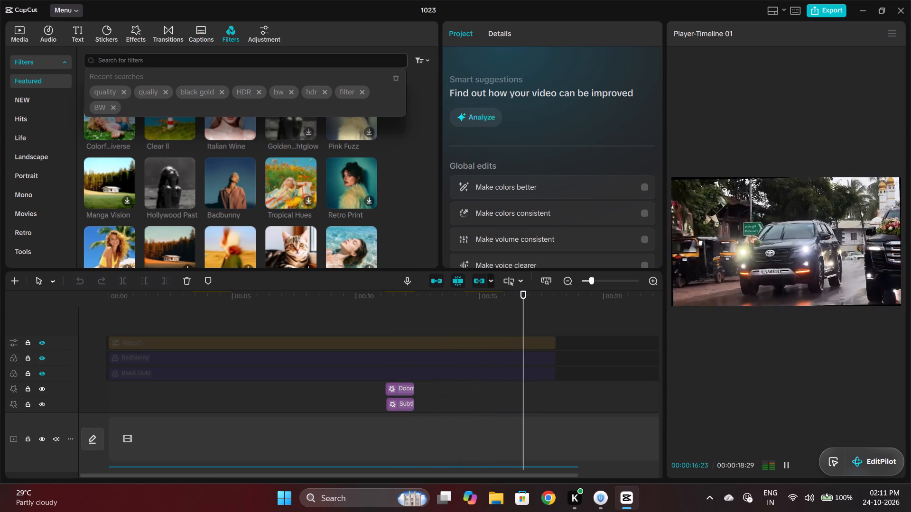
type("quality")
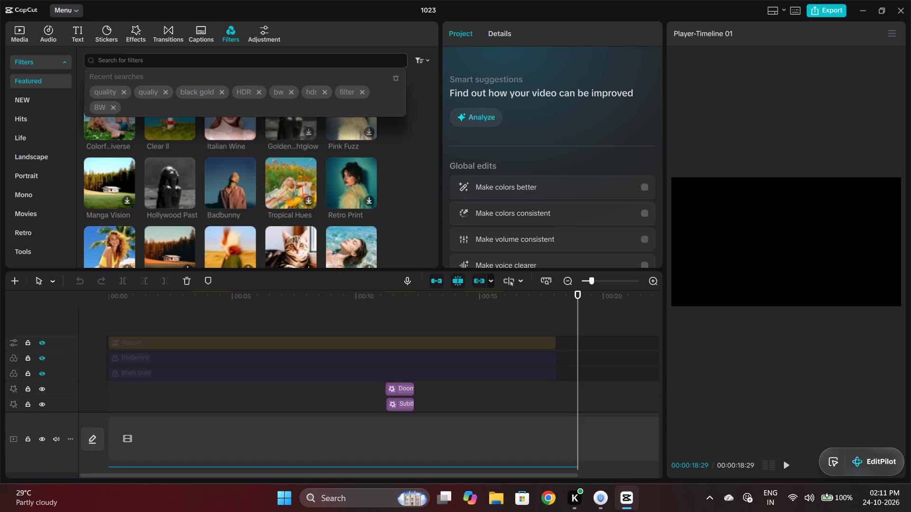
left_click(149, 63)
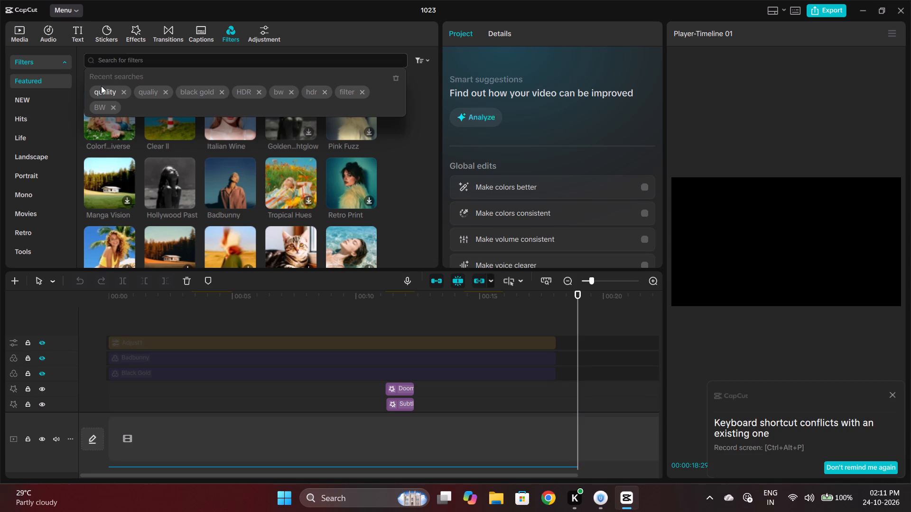
left_click(101, 86)
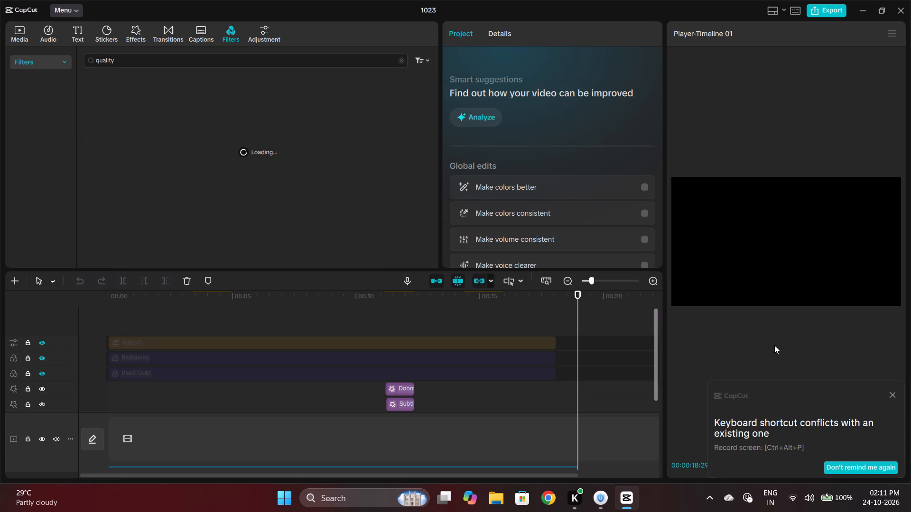
left_click(893, 393)
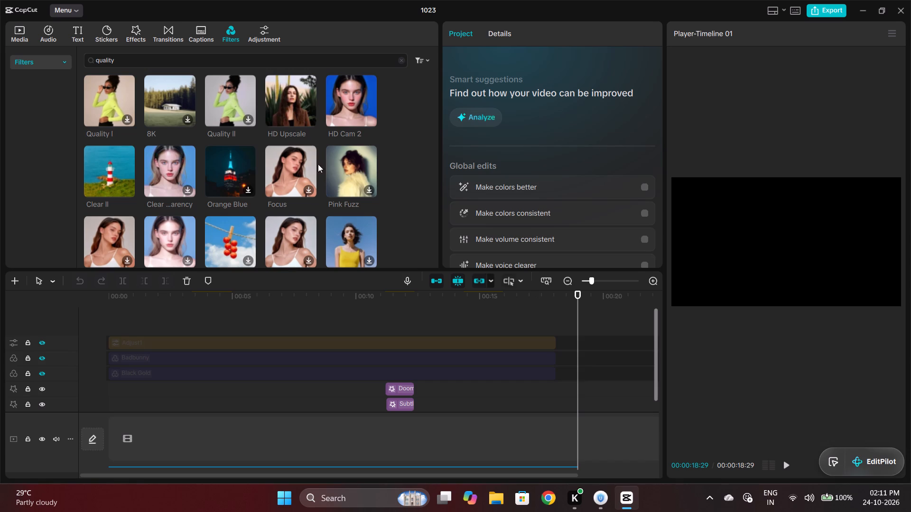
Search the filters for "quality restore" and add Quality Restoration on a new track above the adjustment, at the timeline's start.
left_click(124, 57)
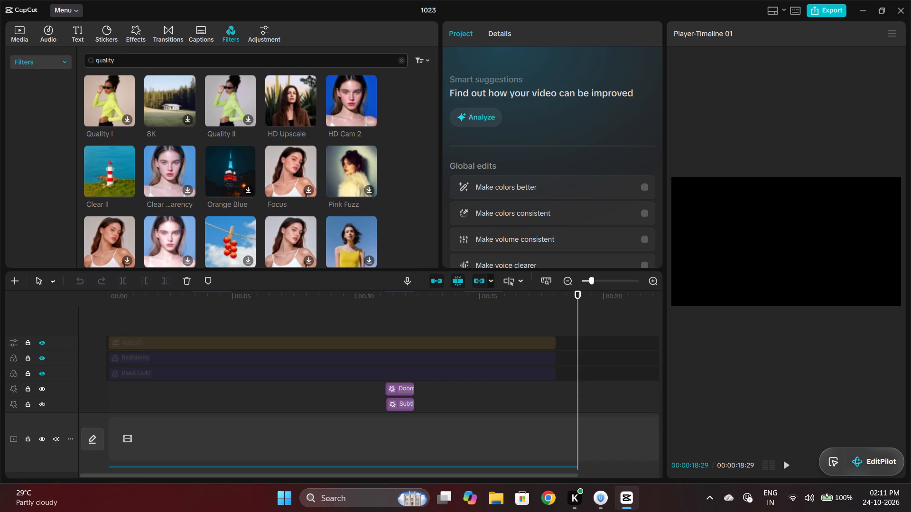
key("space")
type("res")
type("to")
type("re")
key("Return")
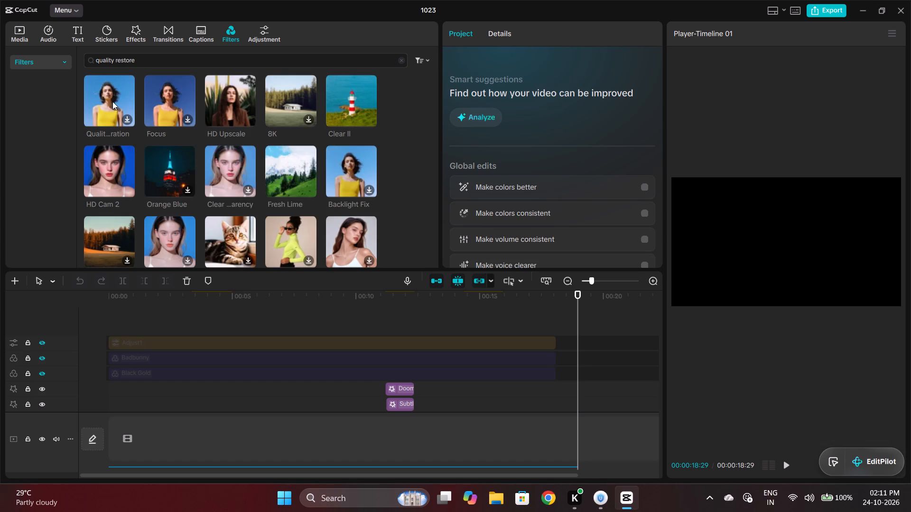
left_click_drag(112, 101, 143, 319)
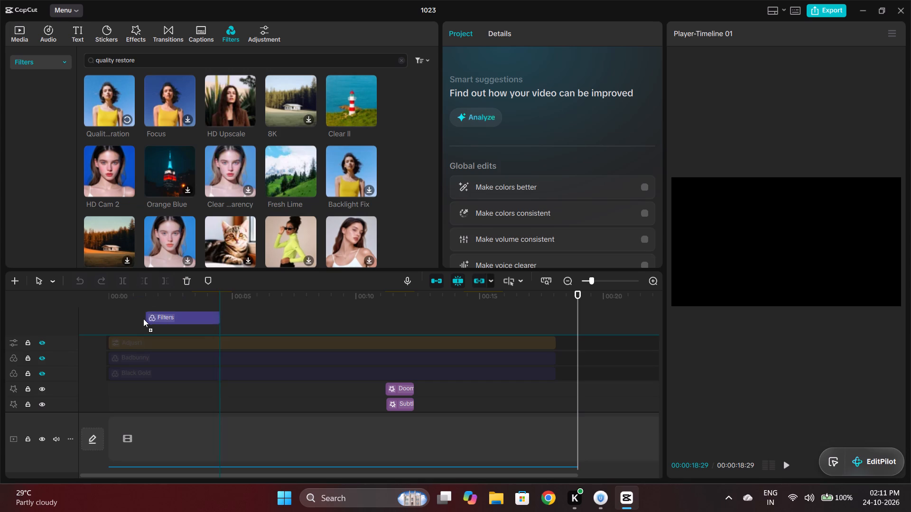
left_click_drag(143, 319, 110, 324)
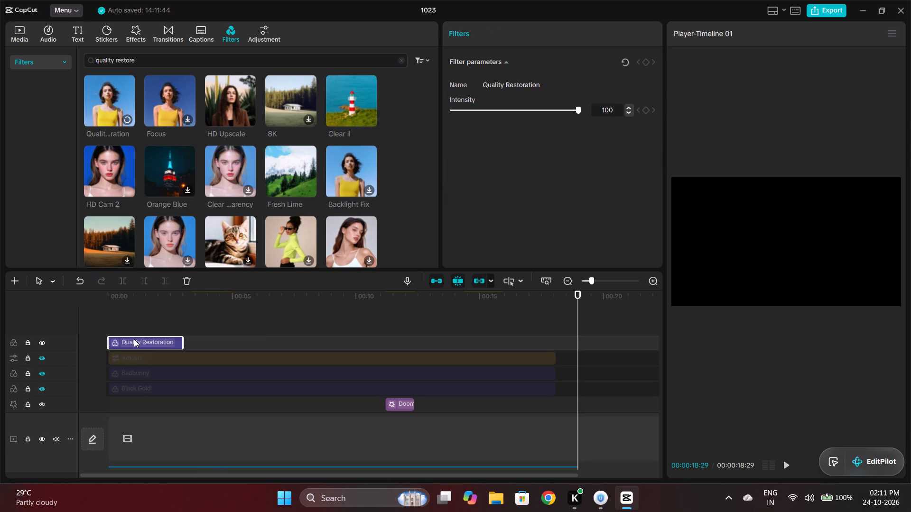
Replace the filter search text with "4k" and run the search.
left_click(119, 64)
left_click(135, 63)
key("BackSpace")
key("BackSpace")
key("BackSpace")
key("BackSpace")
key("BackSpace")
key("BackSpace")
key("BackSpace")
key("BackSpace")
key("BackSpace")
key("BackSpace")
key("BackSpace")
key("BackSpace")
key("BackSpace")
key("BackSpace")
key("BackSpace")
key("BackSpace")
key("BackSpace")
key("BackSpace")
key("BackSpace")
key("BackSpace")
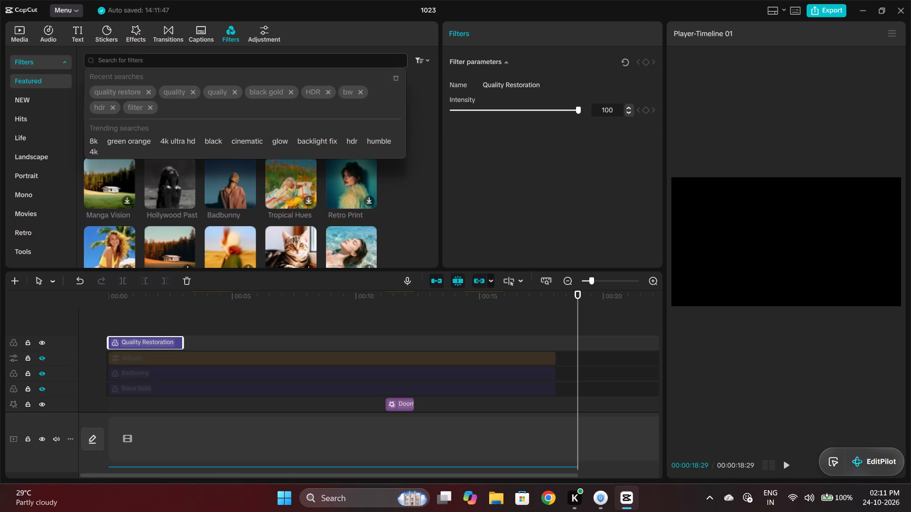
type("4k")
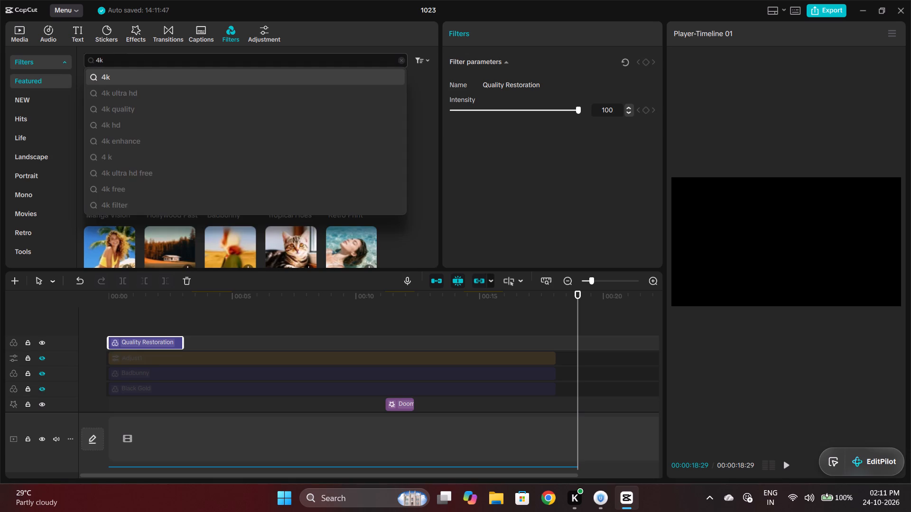
key("Return")
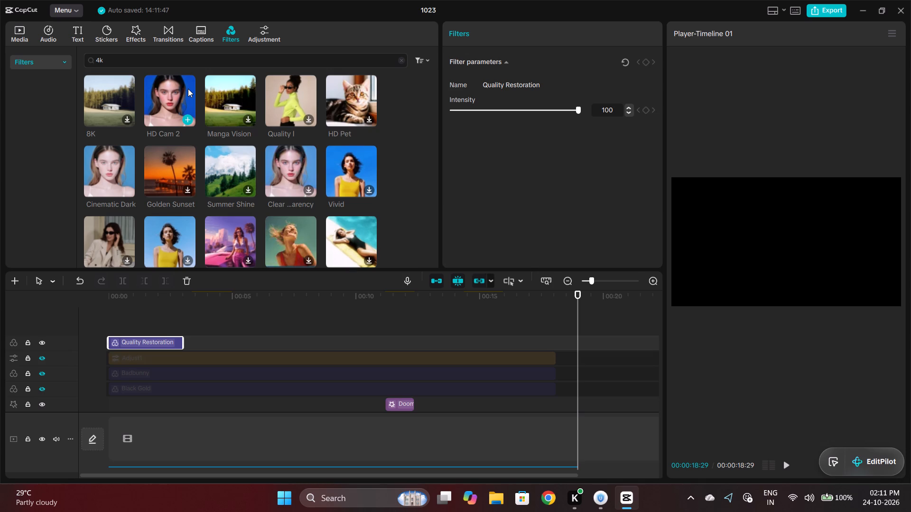
Browse the "4k" filter results for a suitable quality-enhancing filter.
scroll(223, 94, "down", 2)
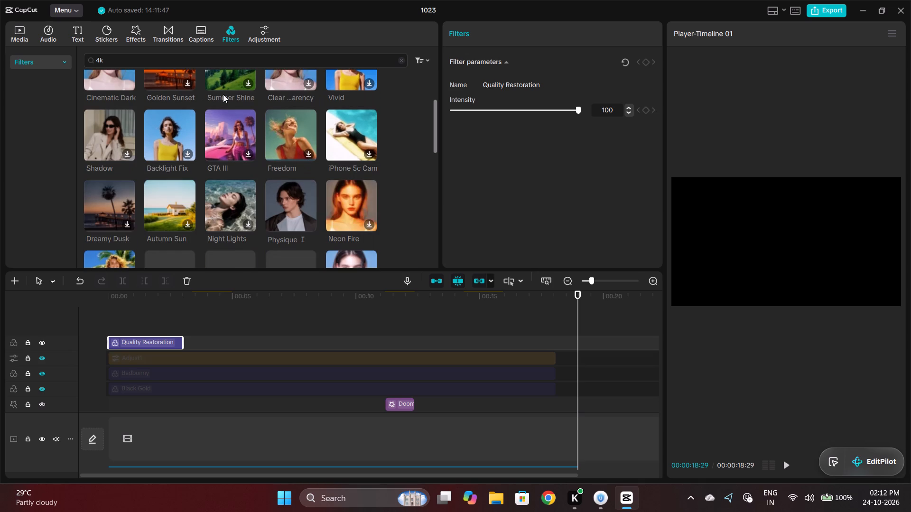
scroll(223, 95, "up", 2)
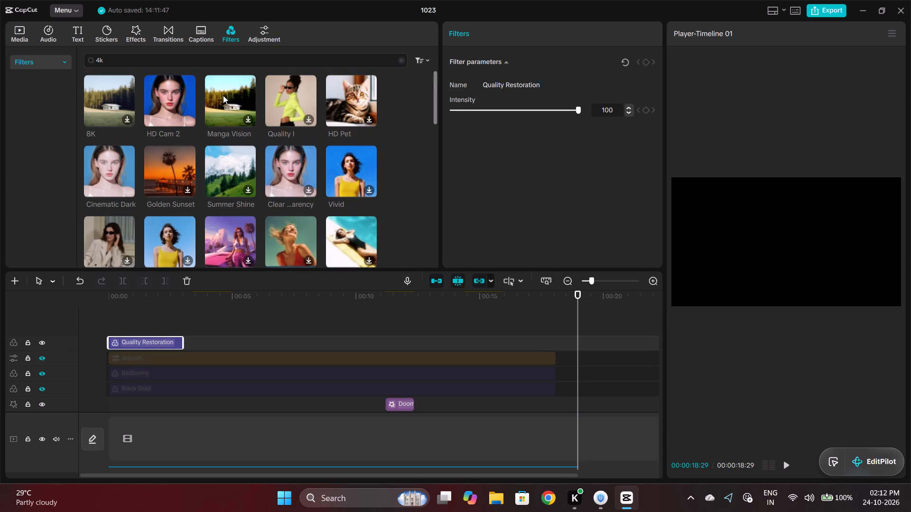
scroll(223, 95, "up", 5)
scroll(223, 96, "down", 3)
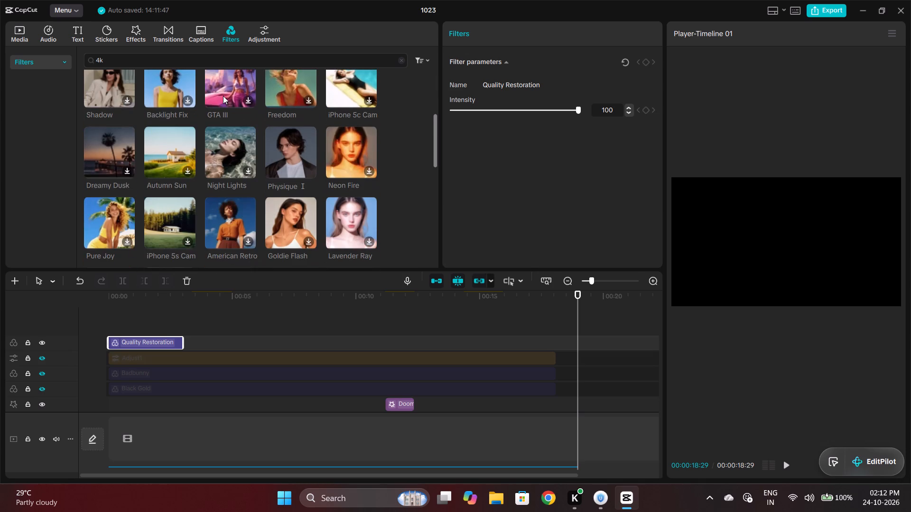
scroll(223, 96, "down", 1)
scroll(224, 97, "up", 7)
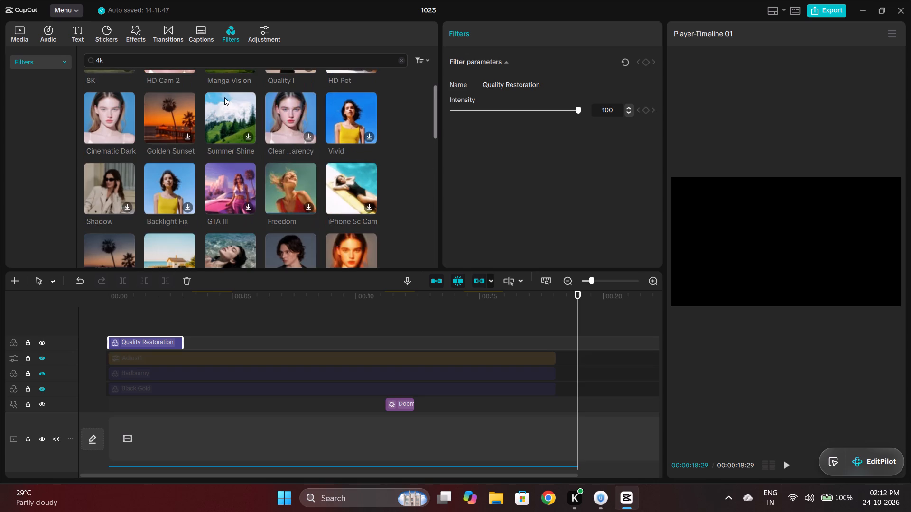
scroll(225, 98, "up", 5)
Switch to Urban VPN, disconnect from Russia, find United States by searching "uni", connect to it, and return to CapCut.
left_click(595, 505)
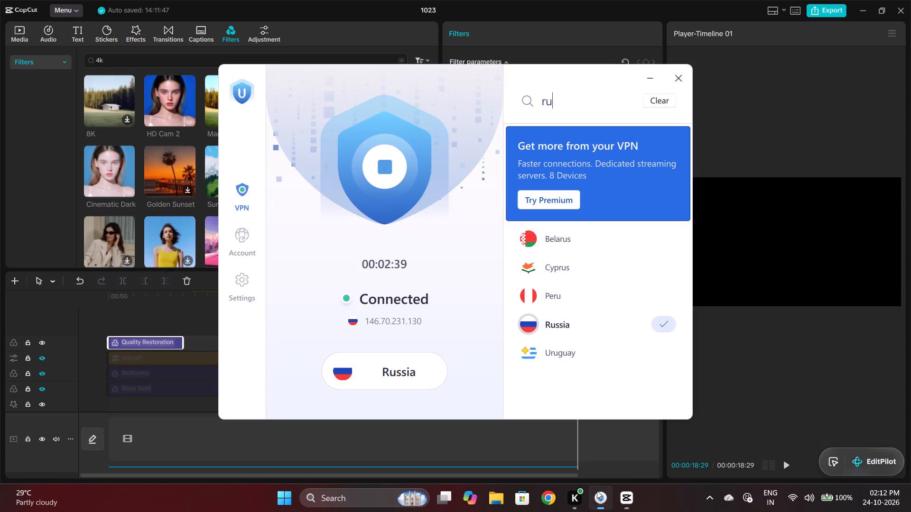
left_click(653, 98)
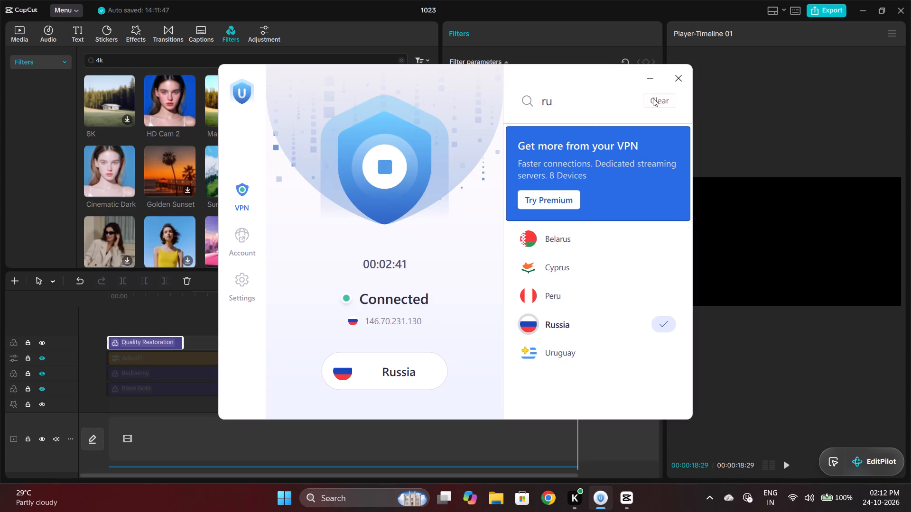
scroll(555, 300, "down", 4)
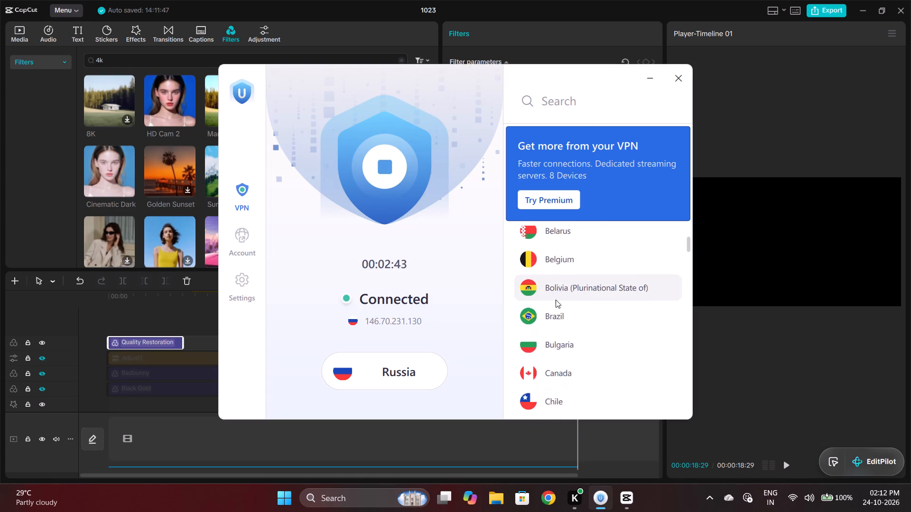
left_click(554, 99)
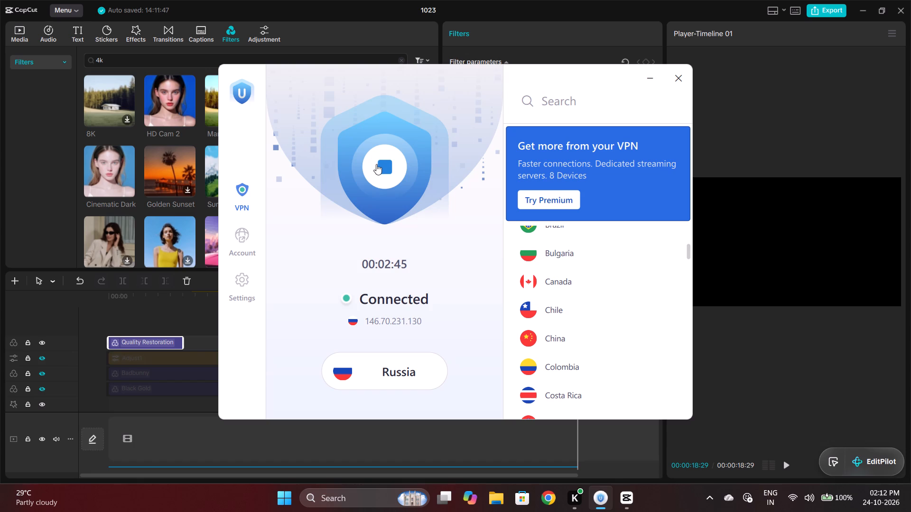
left_click(378, 164)
left_click(550, 103)
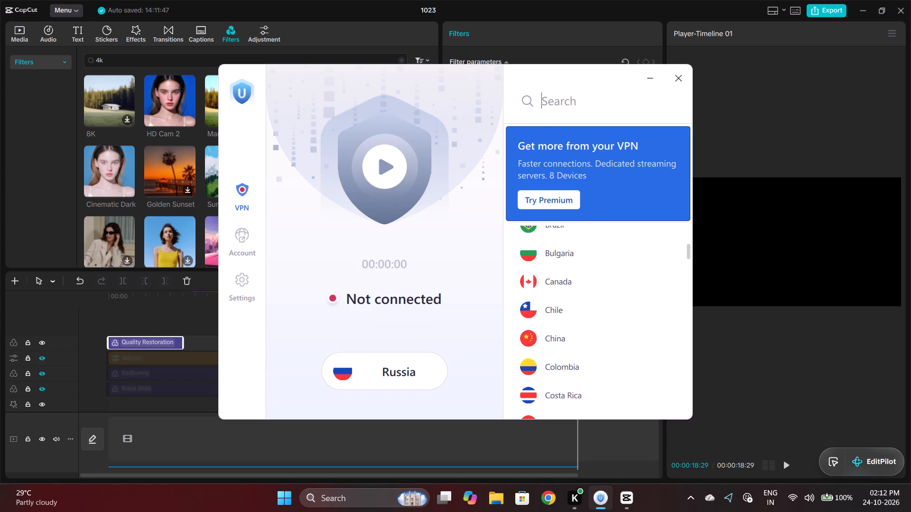
key("u")
type("ni")
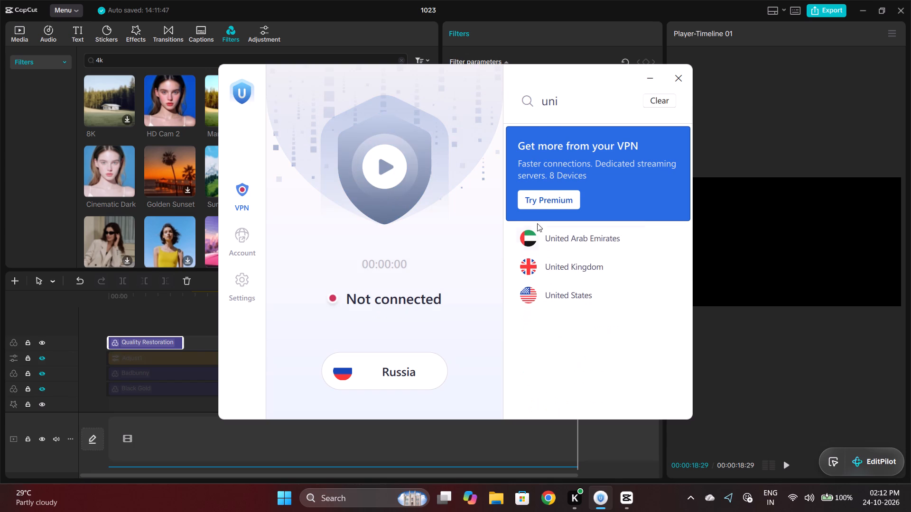
left_click(544, 293)
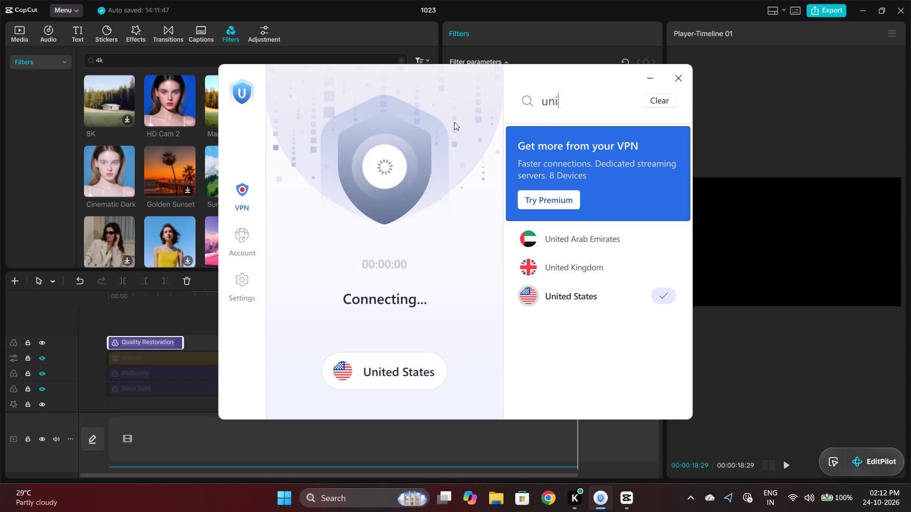
left_click(649, 76)
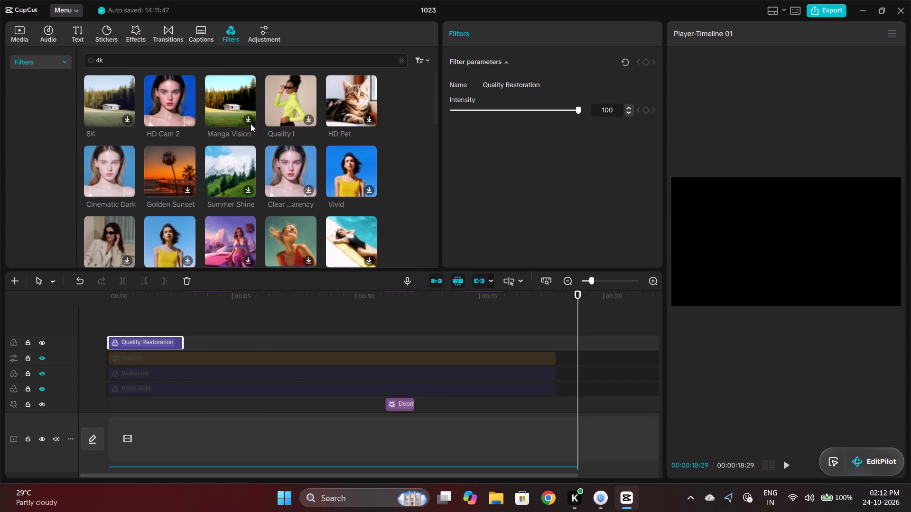
Play back the edit with the Quality Restoration filter, return the playhead to the start, and look over the tracks.
key("space")
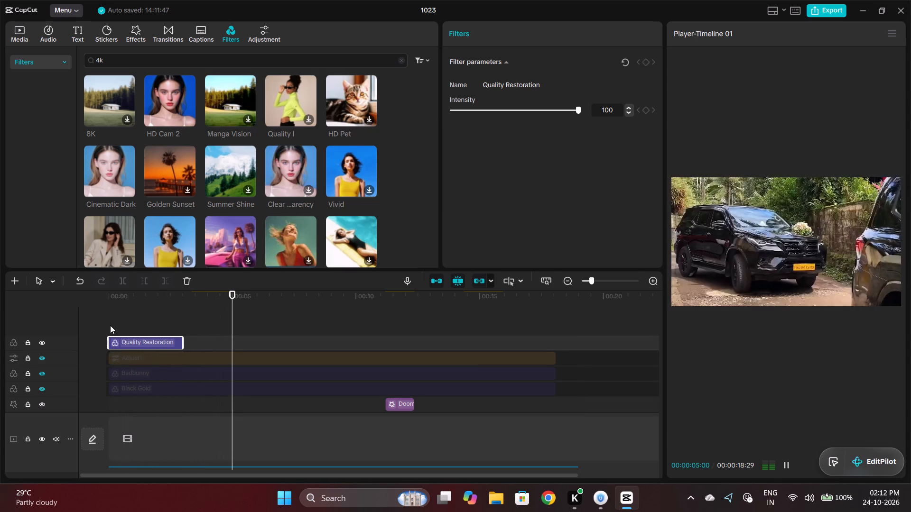
left_click(128, 321)
left_click_drag(128, 321, 79, 324)
key("space")
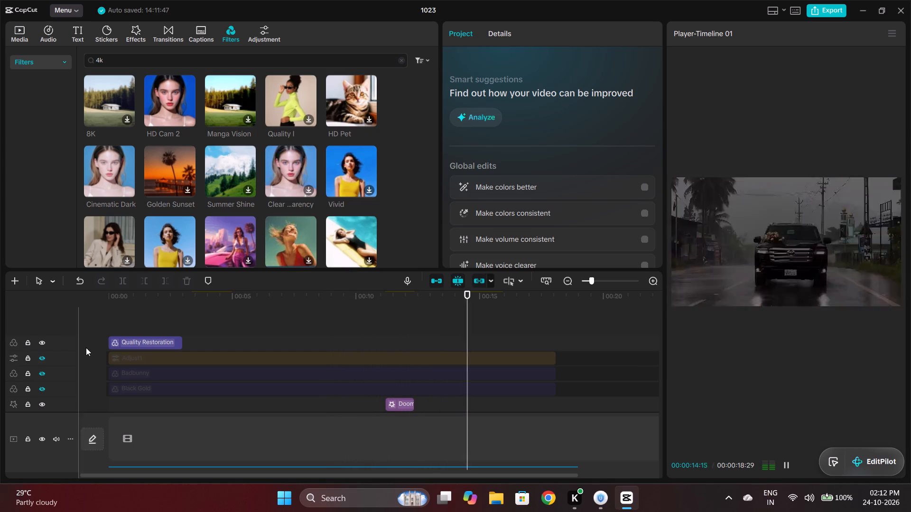
left_click(111, 317)
left_click_drag(111, 317, 100, 319)
scroll(138, 349, "up", 6)
scroll(138, 349, "down", 7)
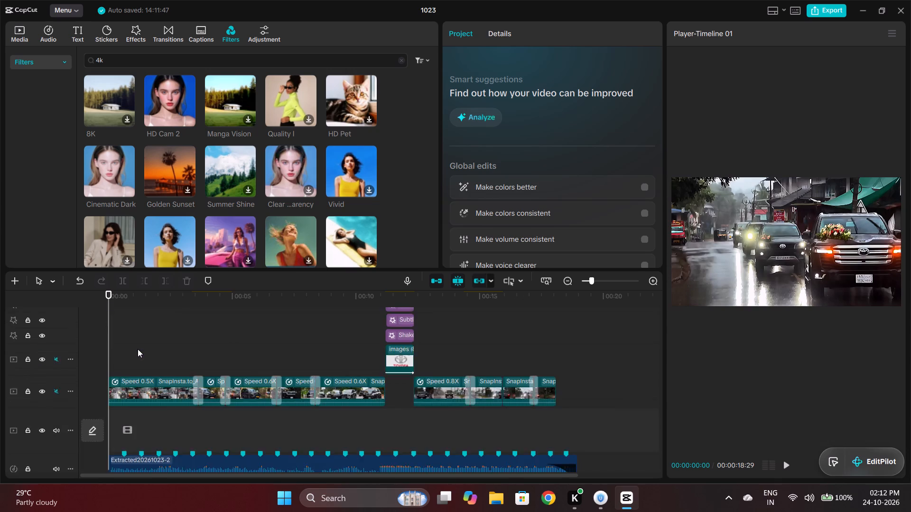
scroll(138, 349, "up", 7)
scroll(138, 349, "down", 7)
scroll(138, 349, "up", 7)
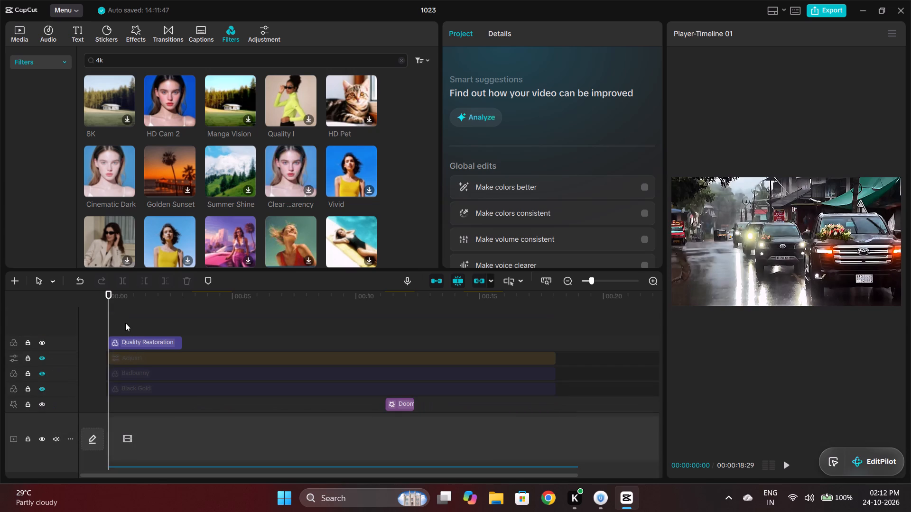
Rerun the "4k" filter search over the United States VPN connection.
left_click(107, 58)
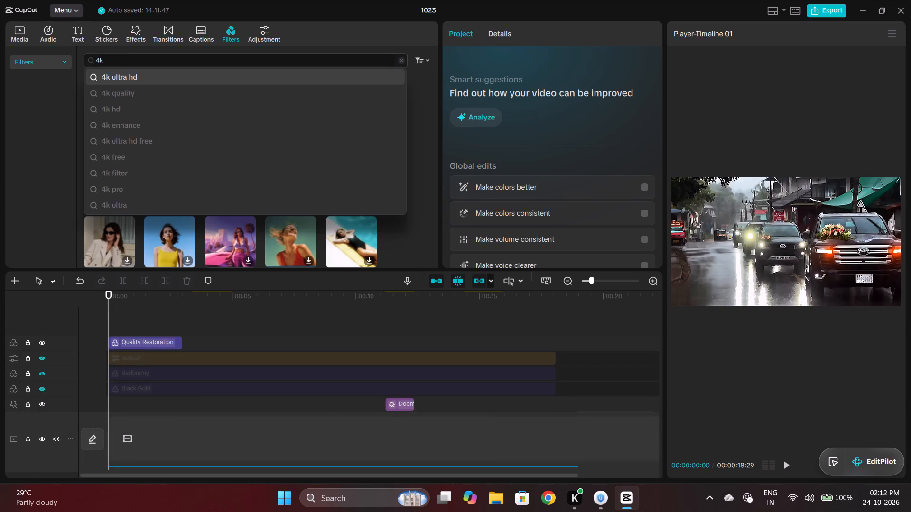
key("Return")
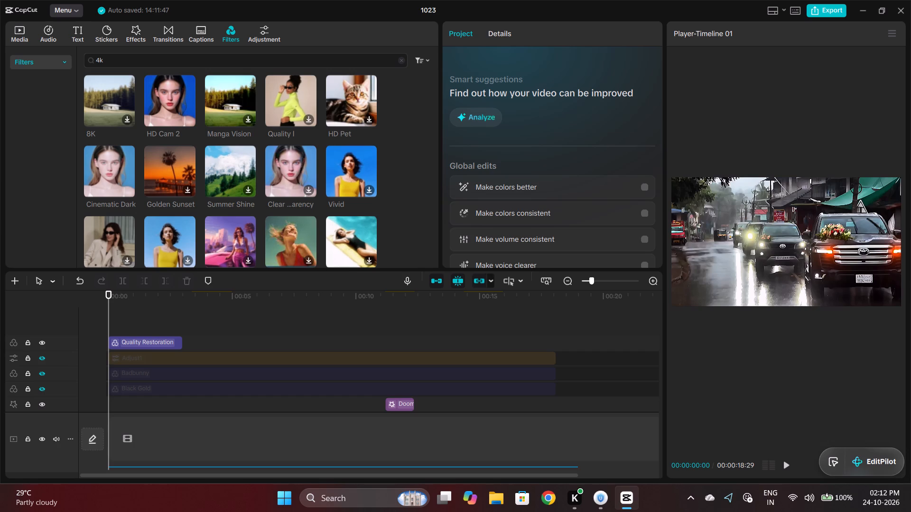
Close the CapCut window of project 1023.
left_click(900, 0)
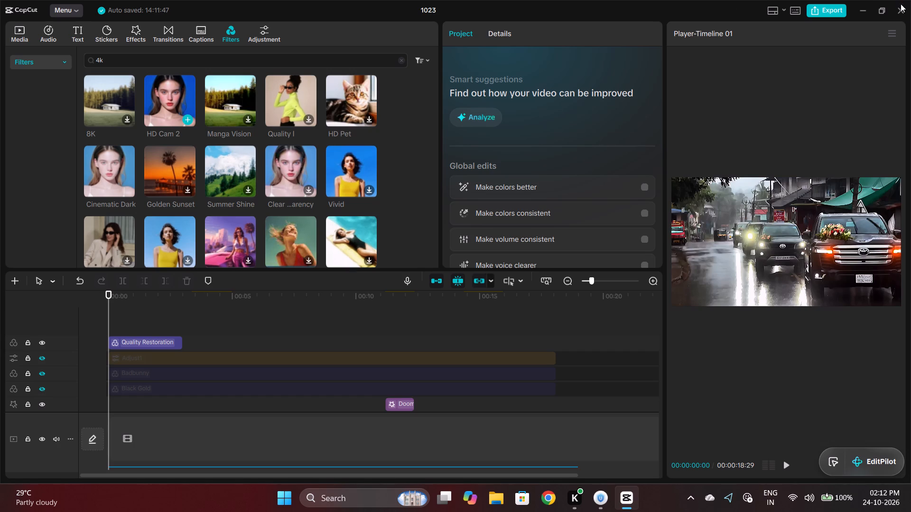
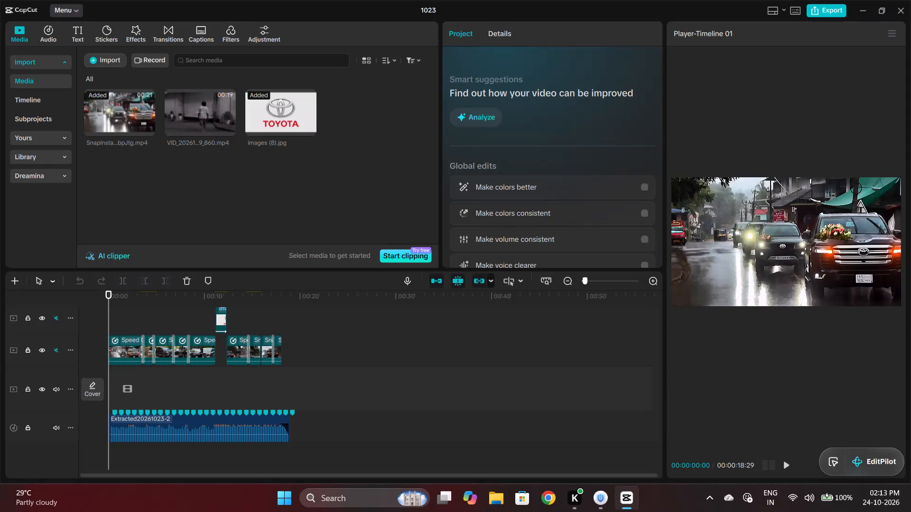
Search the filter library for "4k" and "4k hd".
left_click(226, 37)
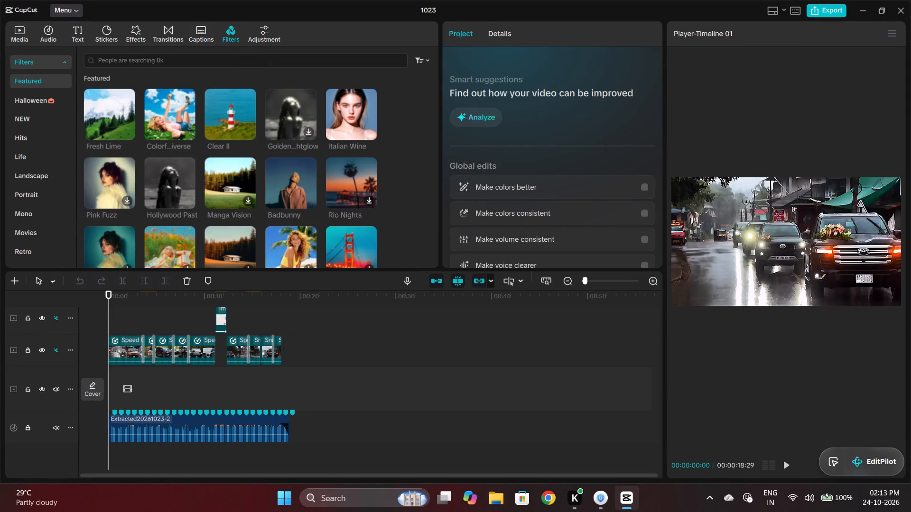
left_click(223, 59)
key("3")
key("BackSpace")
type("4k")
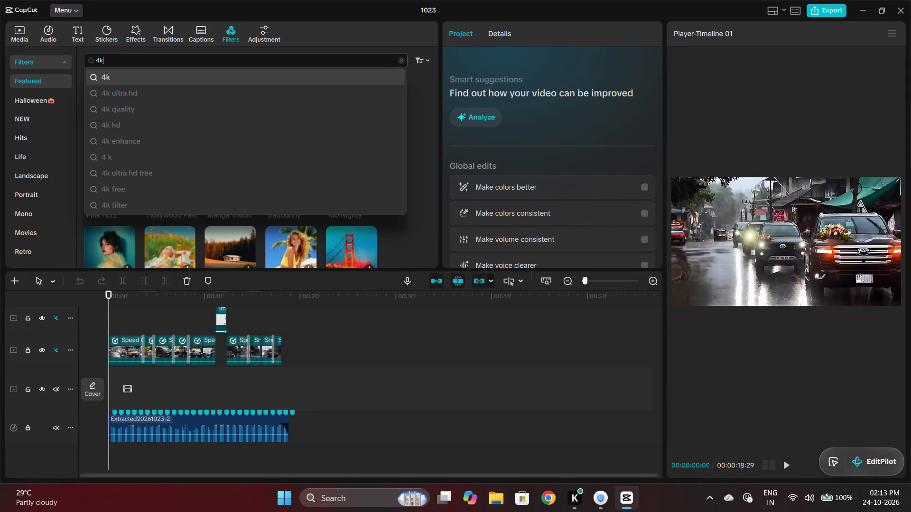
key("Return")
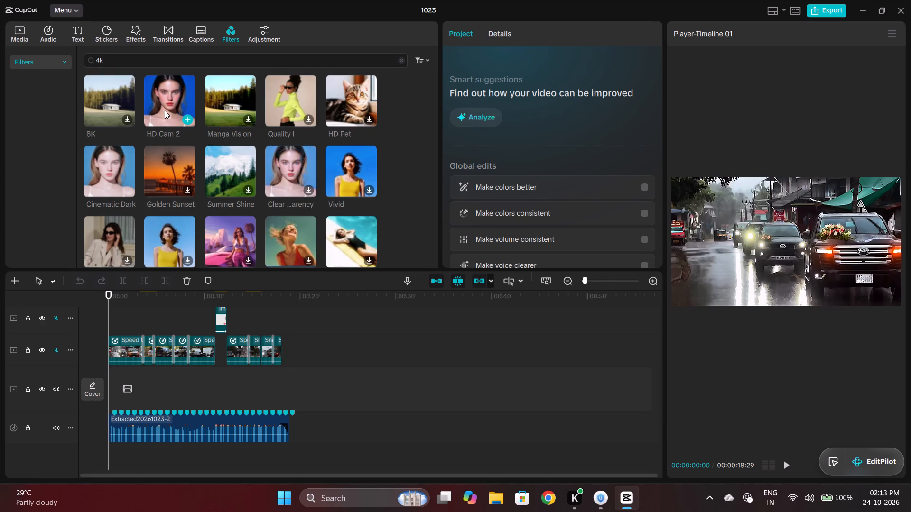
left_click(111, 58)
left_click(129, 112)
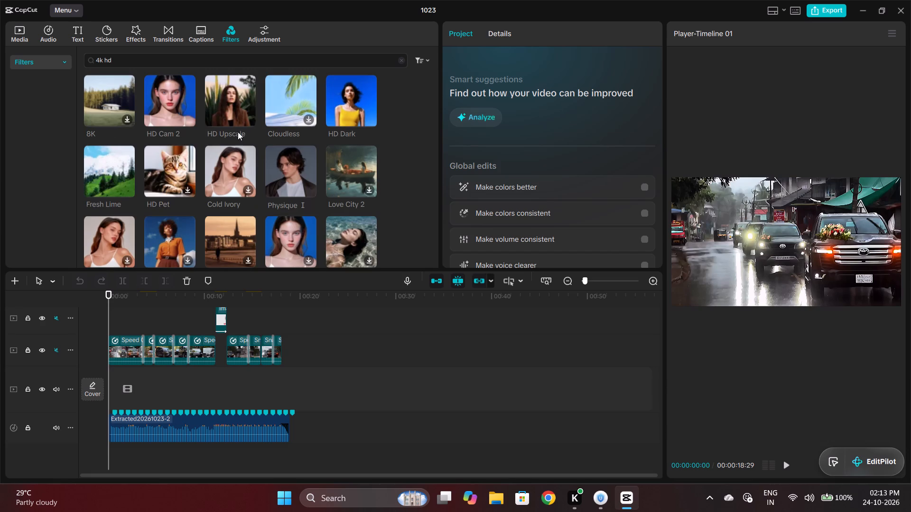
Replace the filter search with "hd light" and look over the matching filters.
left_click(117, 57)
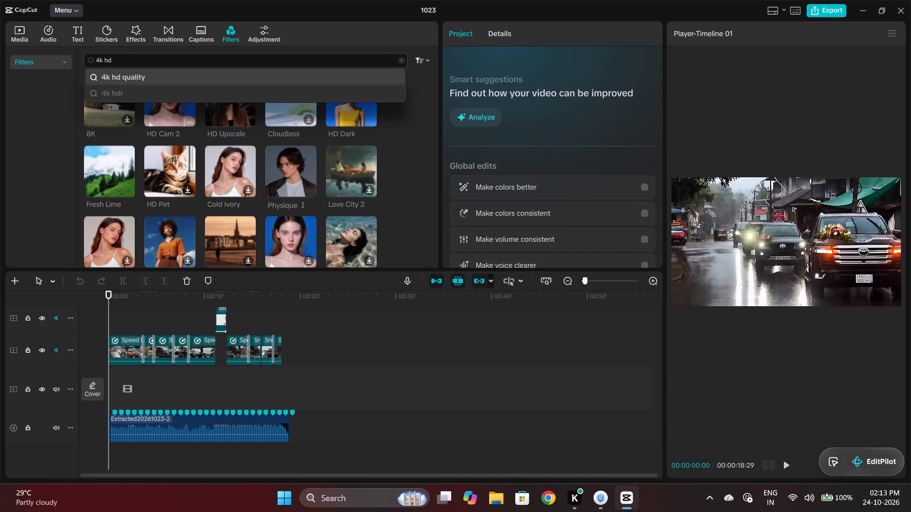
key("BackSpace")
key("BackSpace")
key("BackSpace")
key("BackSpace")
key("BackSpace")
key("BackSpace")
key("BackSpace")
key("BackSpace")
key("BackSpace")
key("BackSpace")
key("BackSpace")
key("BackSpace")
key("BackSpace")
key("BackSpace")
key("BackSpace")
key("BackSpace")
key("BackSpace")
key("BackSpace")
key("BackSpace")
key("BackSpace")
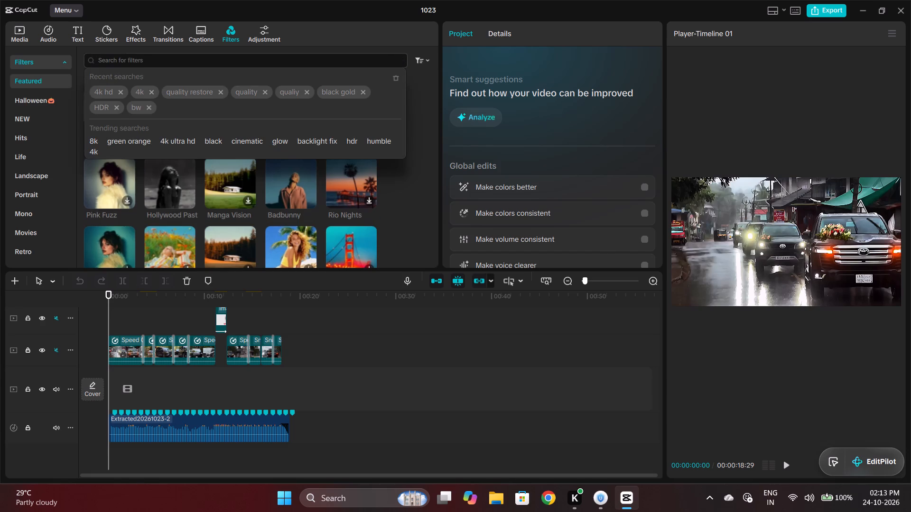
key("h")
key("d")
key("space")
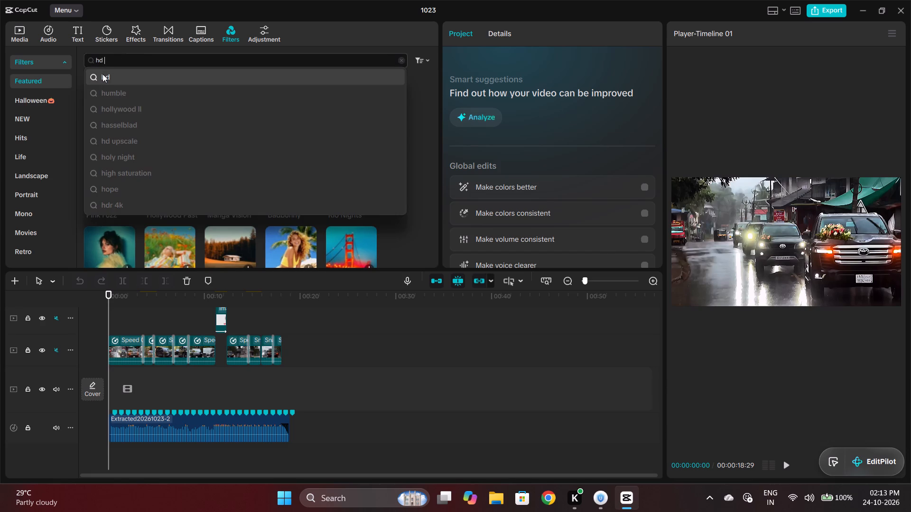
type("li")
type("gh")
key("t")
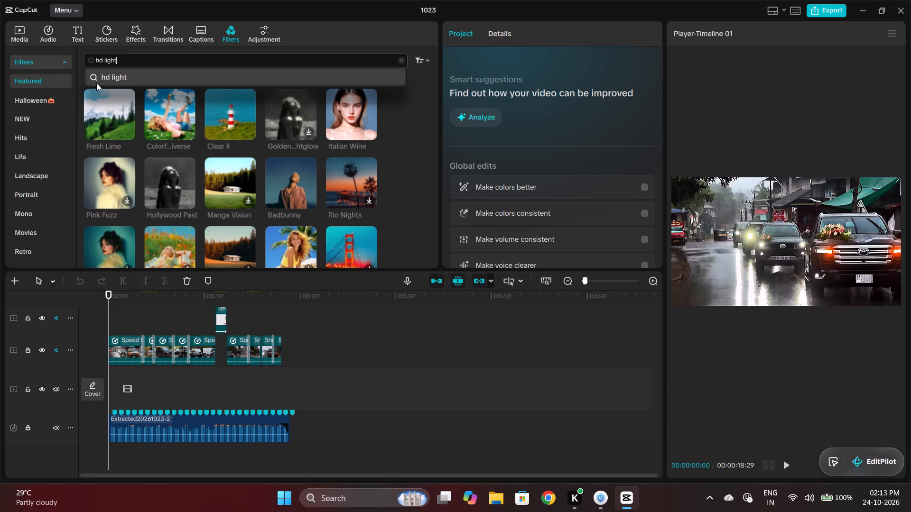
key("Return")
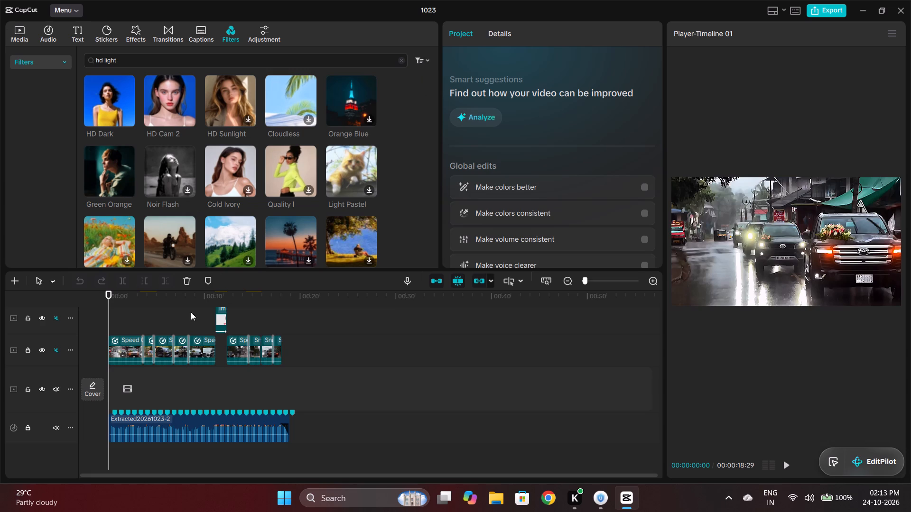
Play back the edit, review its filter and effect tracks, and set the playhead at 00:00:01:10 over the Quality Restoration clip.
key("space")
scroll(137, 408, "up", 7, "ctrl")
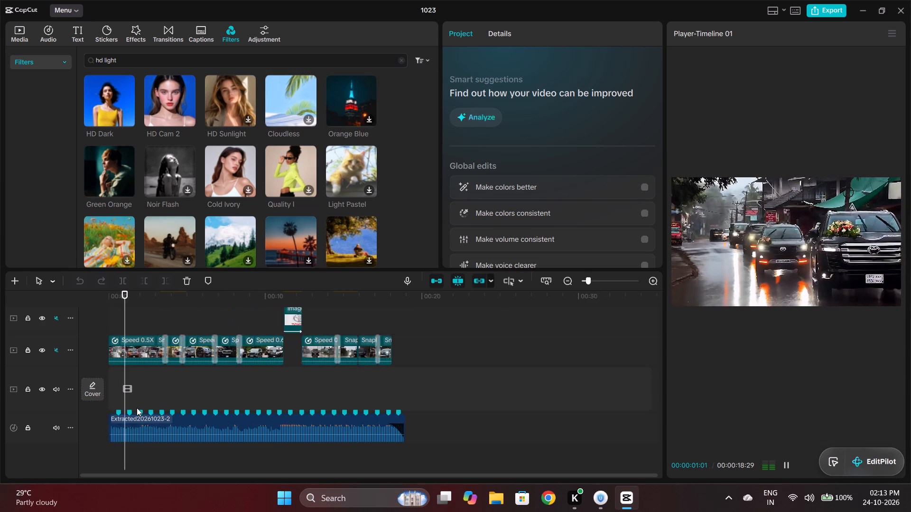
scroll(137, 408, "up", 10, "ctrl")
scroll(137, 408, "down", 5, "ctrl")
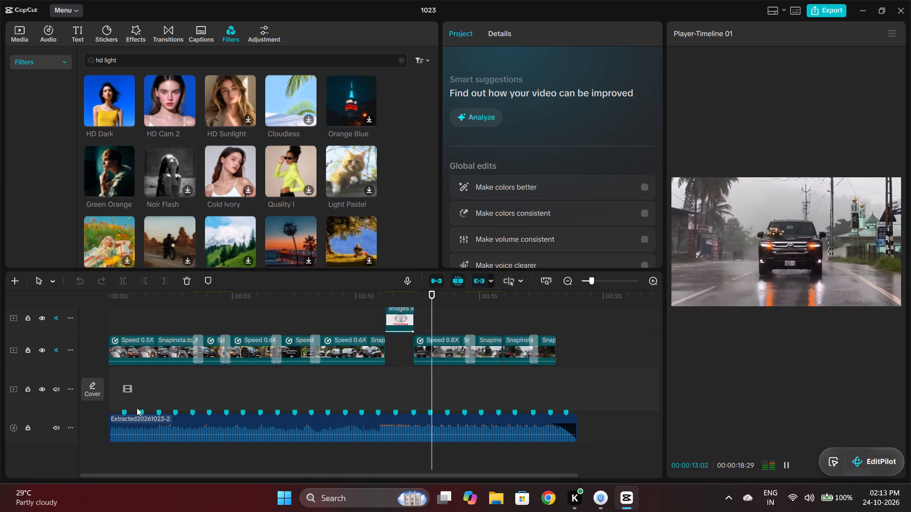
scroll(180, 404, "up", 5)
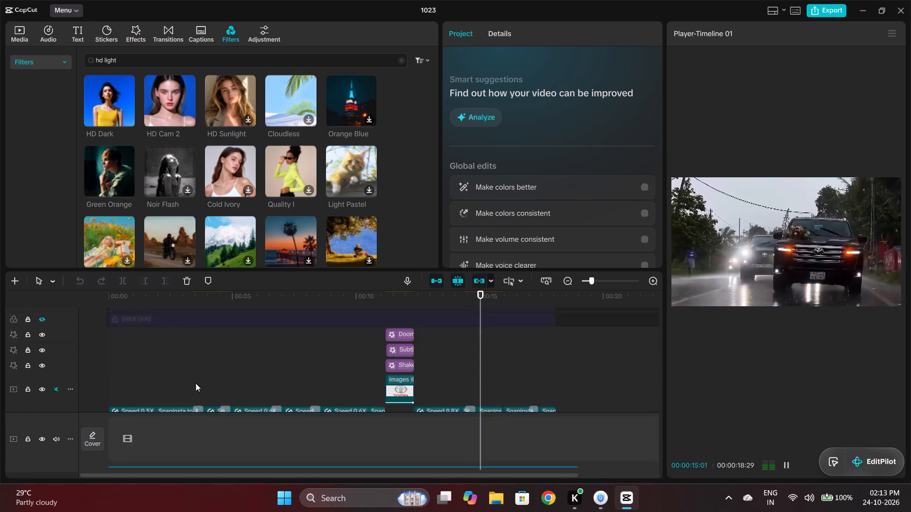
scroll(199, 378, "up", 12)
left_click(142, 322)
left_click(142, 322)
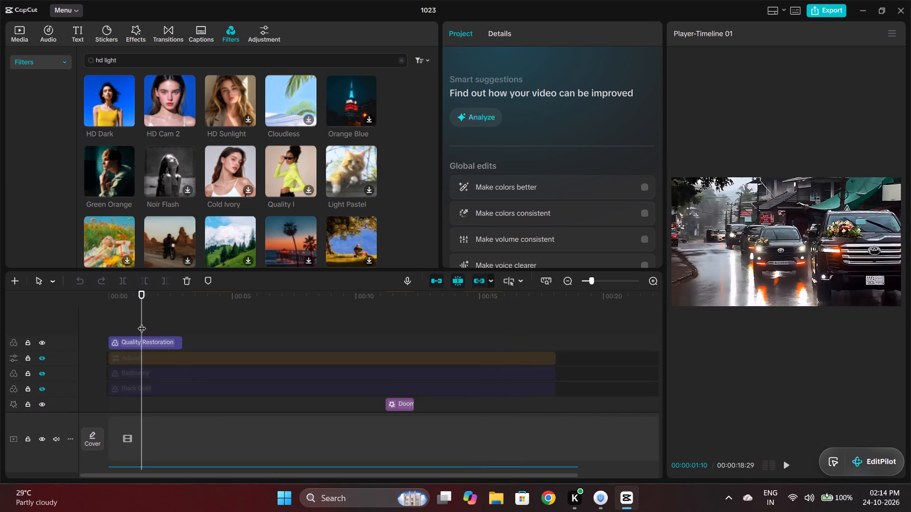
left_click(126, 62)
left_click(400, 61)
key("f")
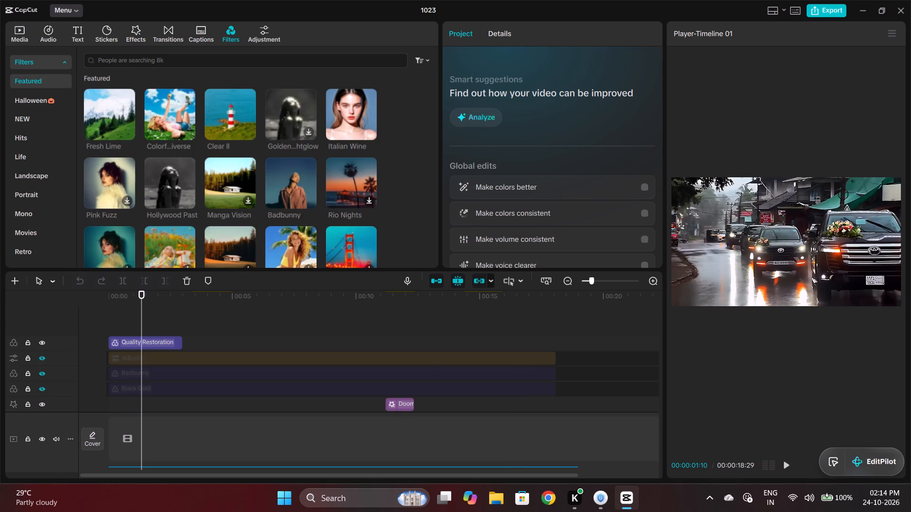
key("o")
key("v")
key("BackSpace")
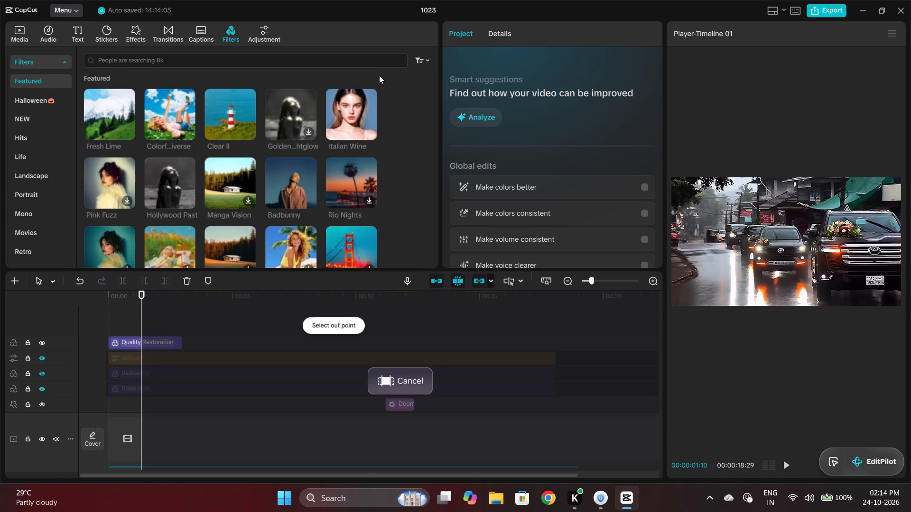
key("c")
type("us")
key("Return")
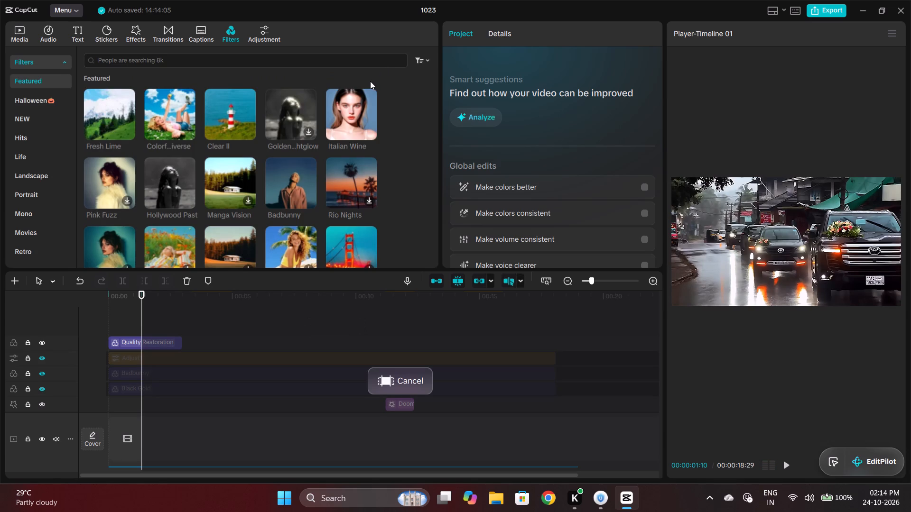
Search filters for "focus", cancel the timeline range selection, and place the first Focus filter above Quality Restoration, aligned to the timeline start.
left_click(204, 62)
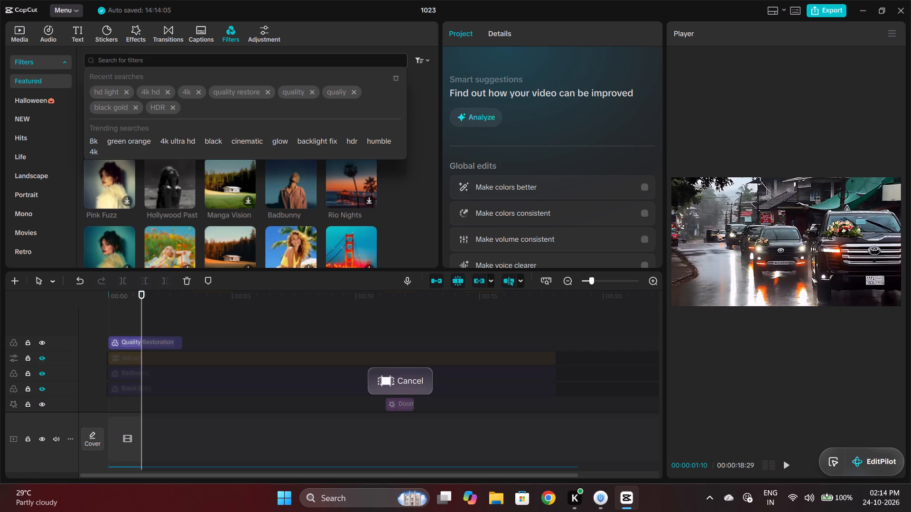
key("f")
key("o")
key("c")
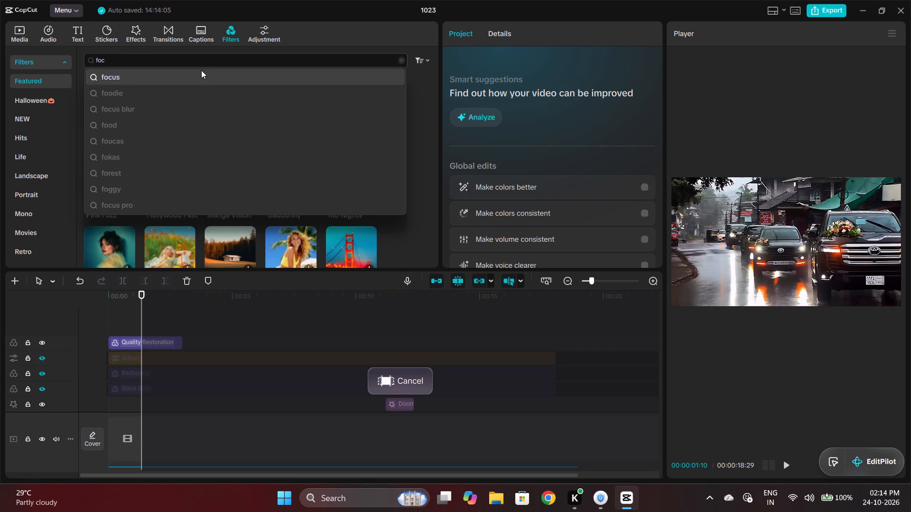
key("u")
key("s")
key("Return")
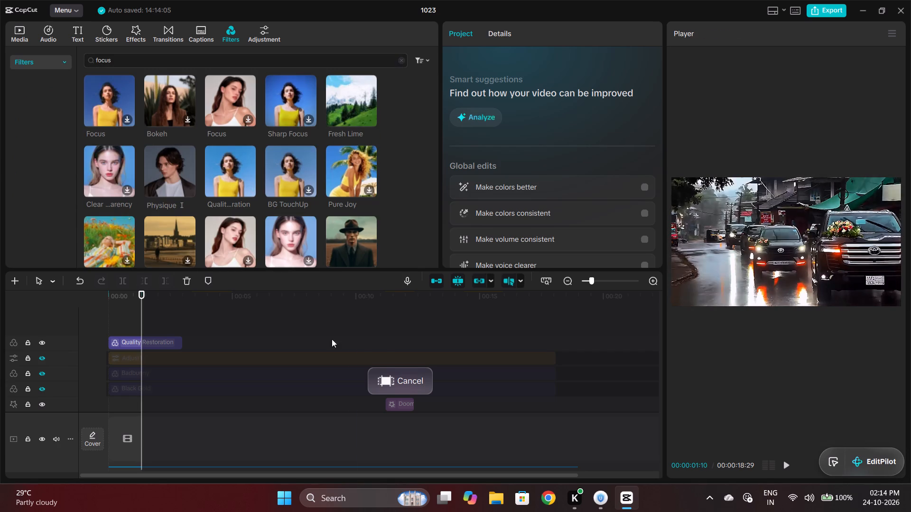
left_click(383, 383)
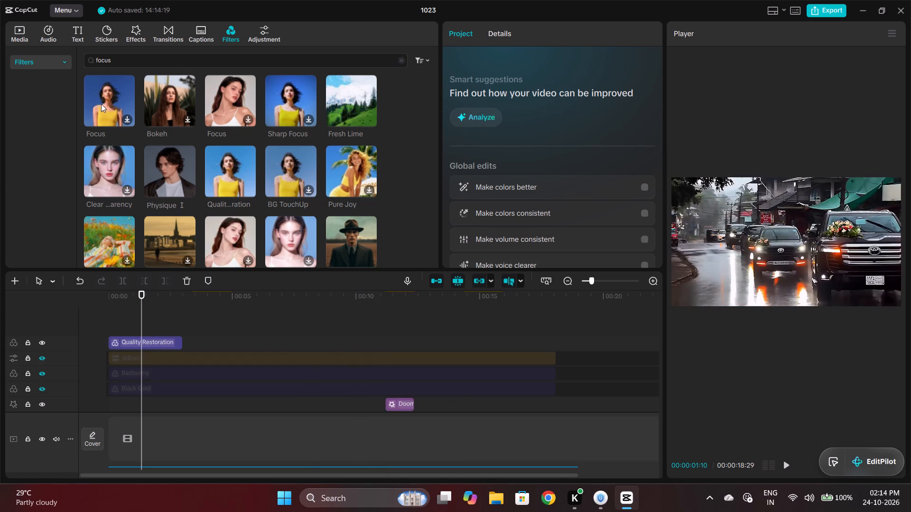
left_click_drag(106, 92, 113, 319)
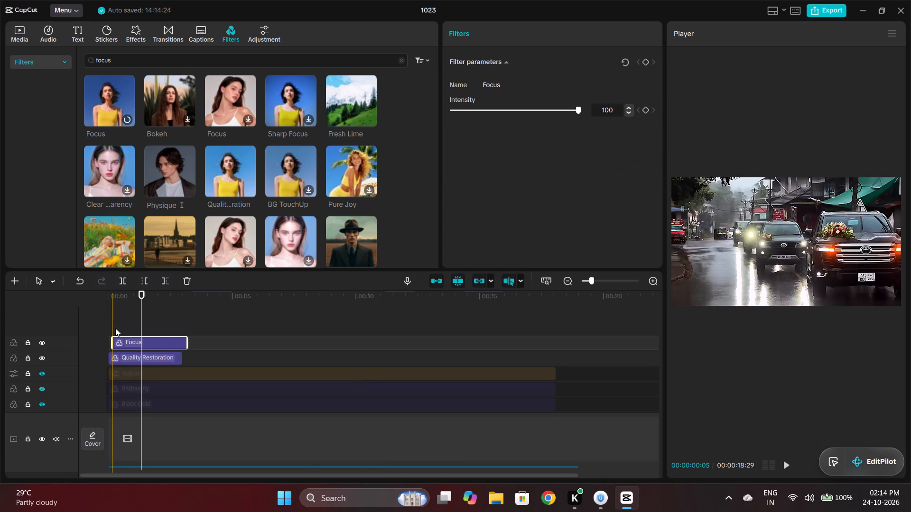
left_click_drag(134, 340, 123, 341)
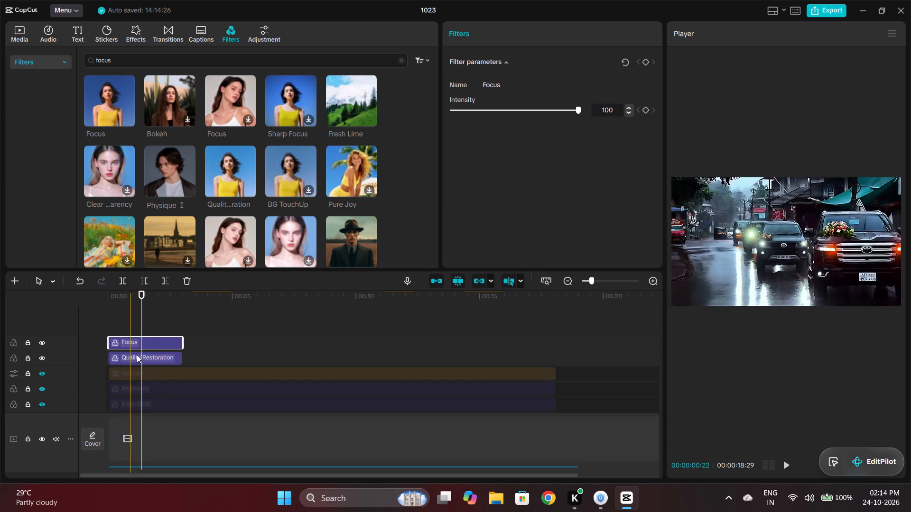
Compare frames under the Focus filter with unfiltered frames further along the timeline.
left_click(383, 347)
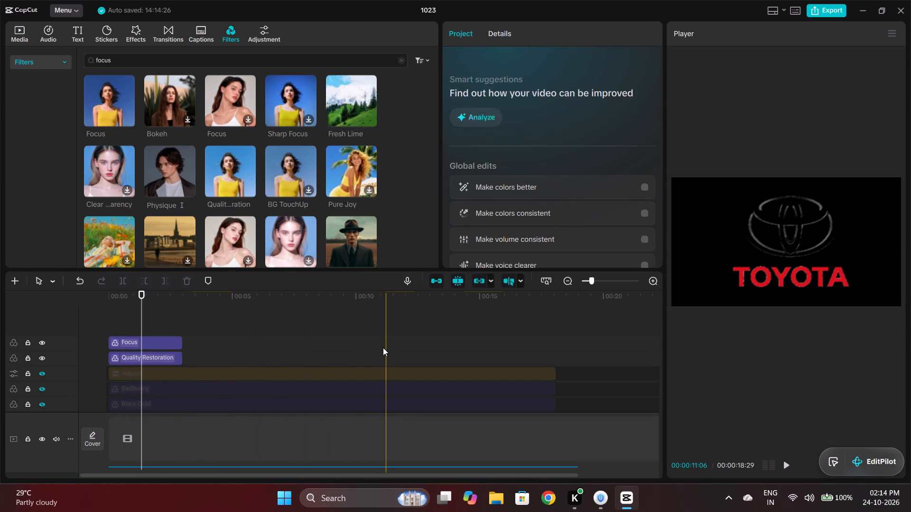
left_click(153, 347)
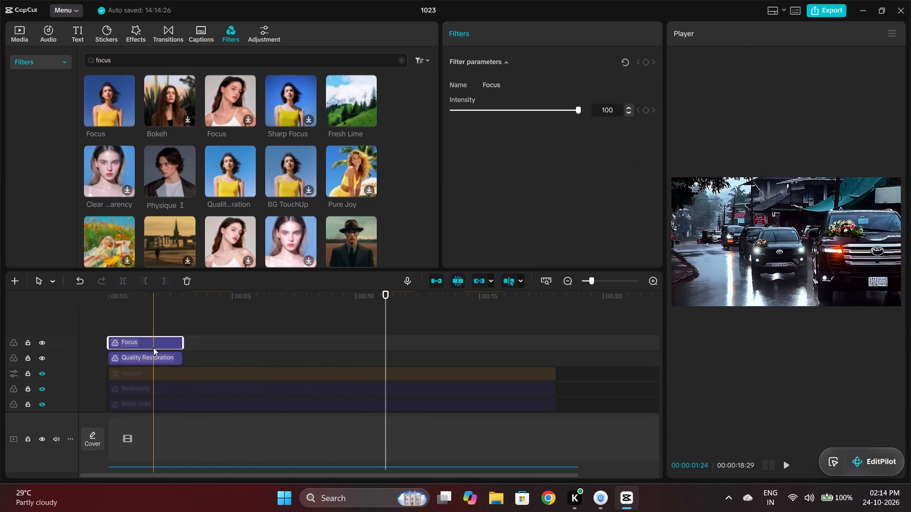
left_click(130, 328)
left_click(232, 327)
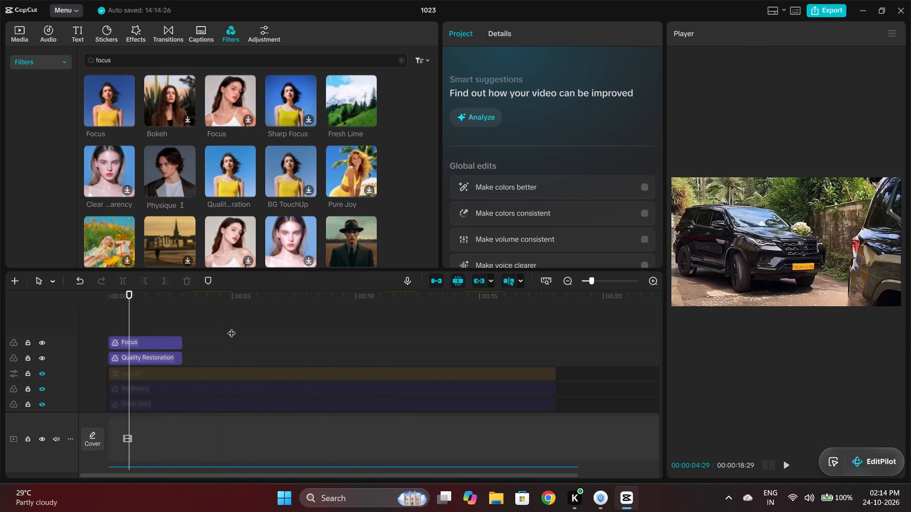
left_click(131, 327)
key("Return")
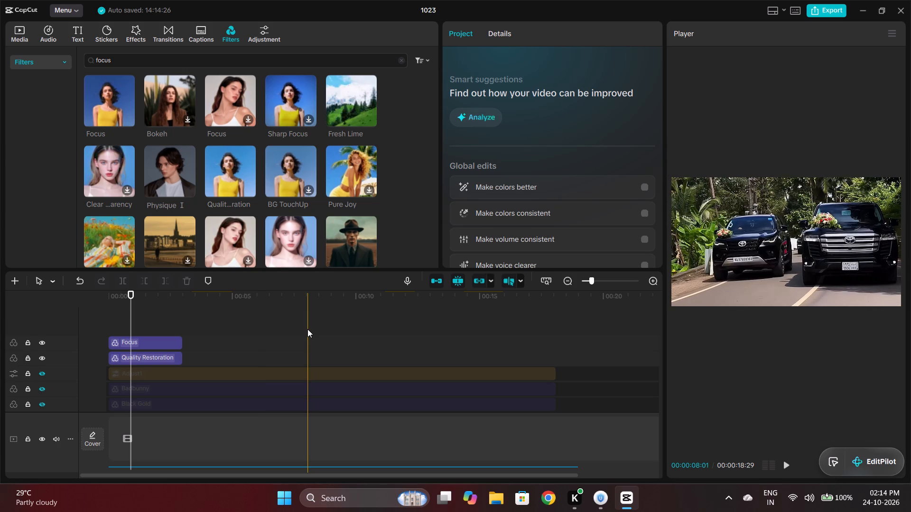
key("Return")
key("Return")
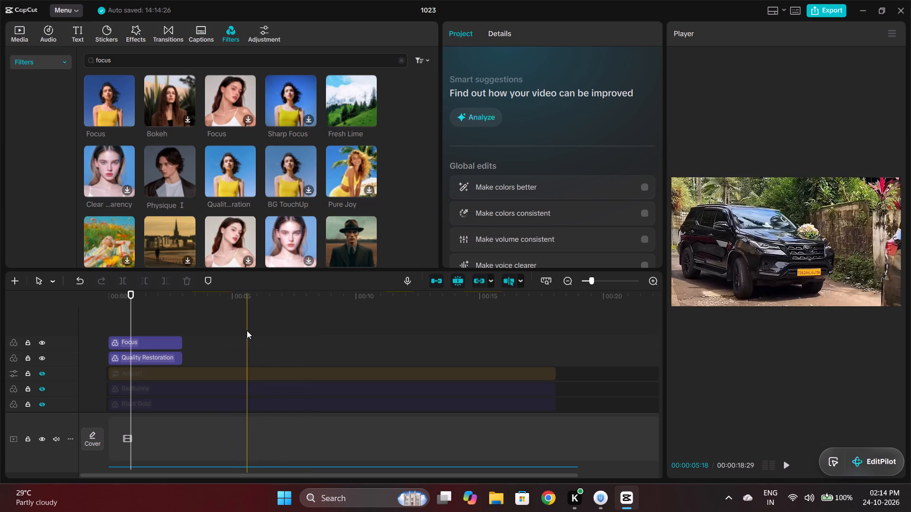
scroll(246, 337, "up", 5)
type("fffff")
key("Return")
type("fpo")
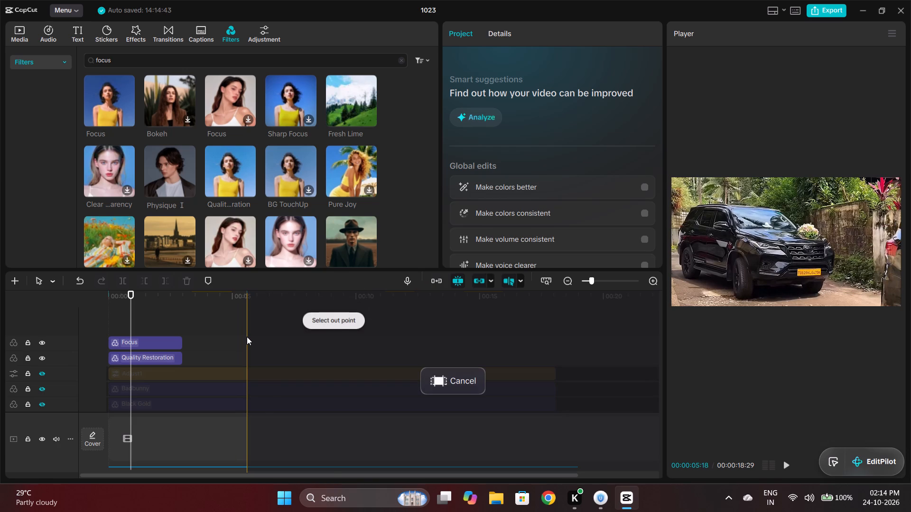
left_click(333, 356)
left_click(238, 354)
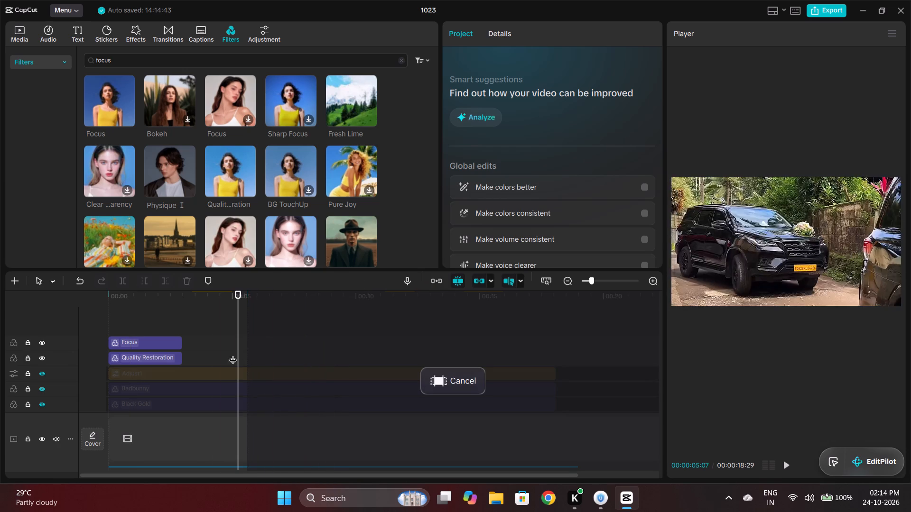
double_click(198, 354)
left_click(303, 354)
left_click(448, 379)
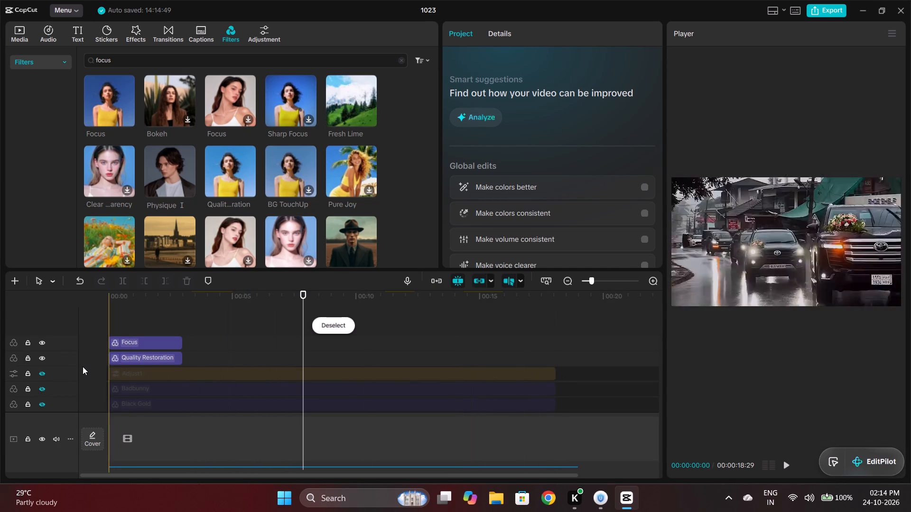
Play back the edit with the Focus filter added and look over the clip and audio tracks.
key("space")
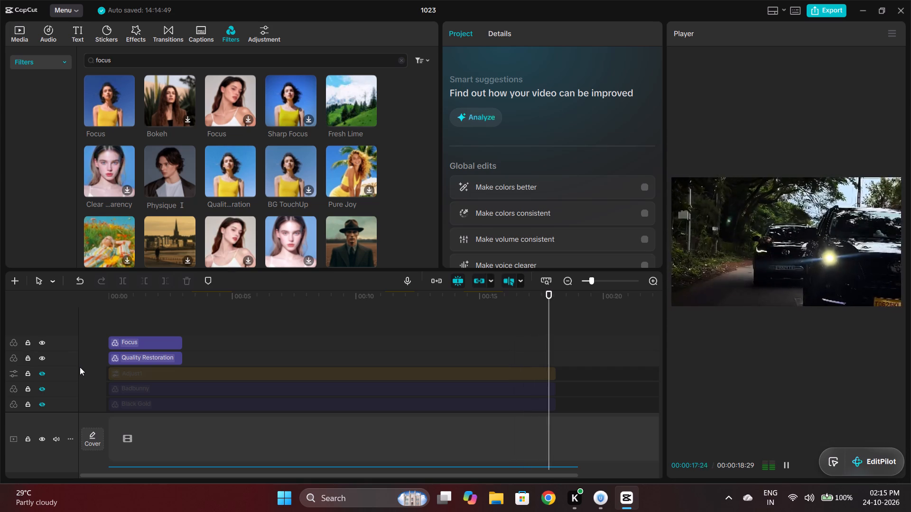
scroll(129, 367, "down", 5)
scroll(182, 376, "down", 5)
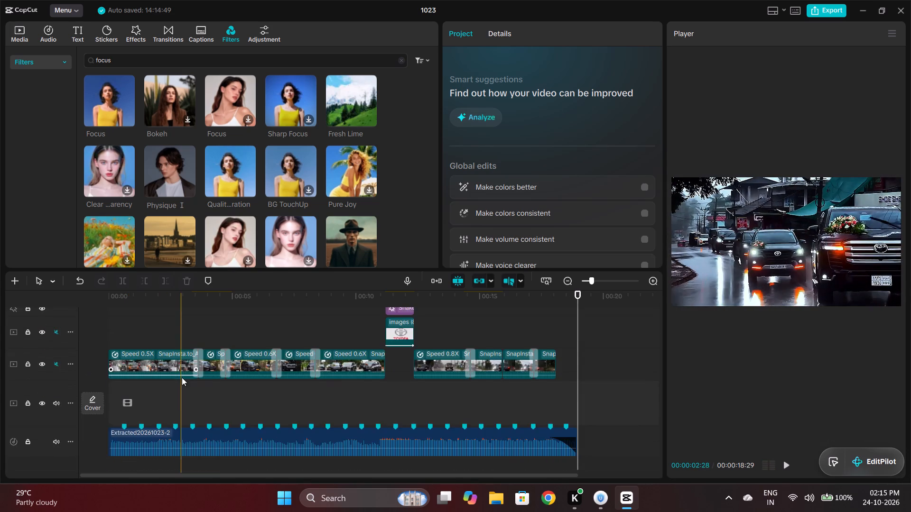
Search filters for "enhance" and place the Enhance filter above Focus, aligned to the timeline start.
scroll(182, 377, "up", 14)
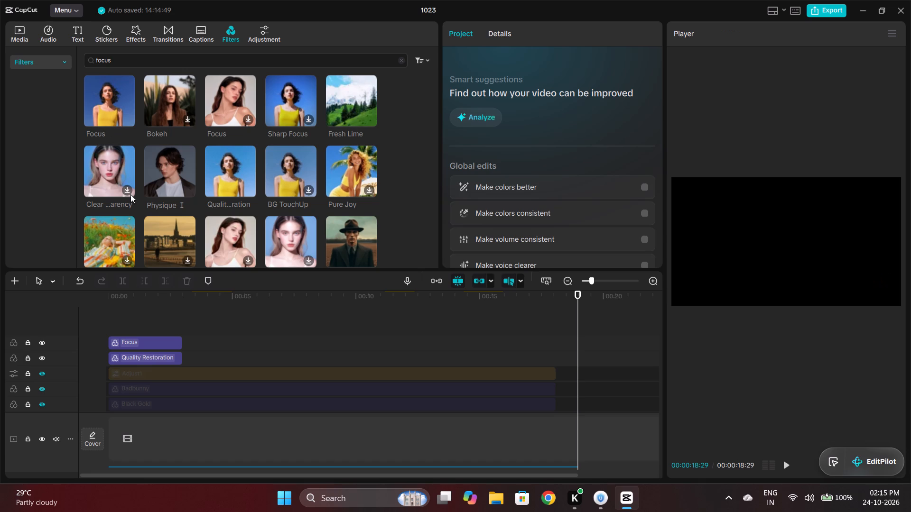
left_click(118, 56)
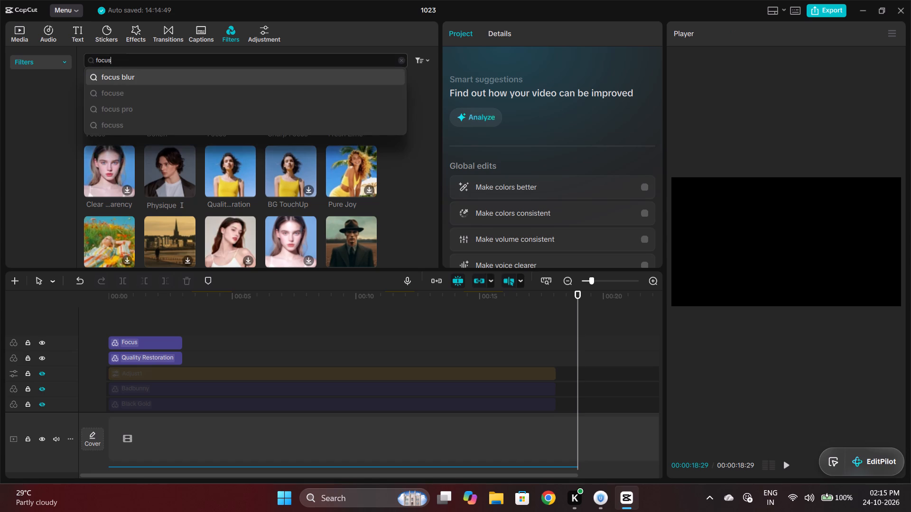
key("BackSpace")
key("BackSpace")
key("BackSpace")
key("BackSpace")
key("BackSpace")
key("BackSpace")
key("BackSpace")
key("BackSpace")
key("BackSpace")
key("BackSpace")
key("BackSpace")
type("en")
key("h")
key("a")
type("nv")
key("BackSpace")
type("ce")
key("Return")
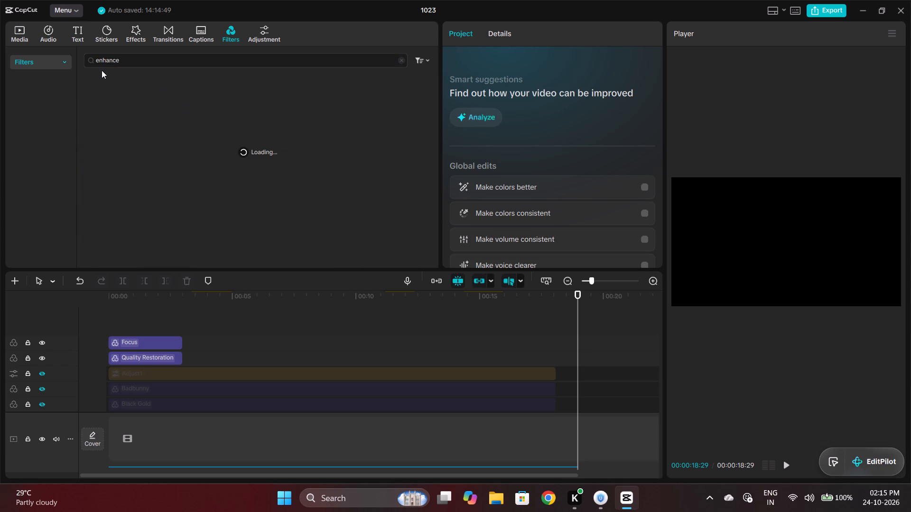
left_click_drag(102, 108, 103, 315)
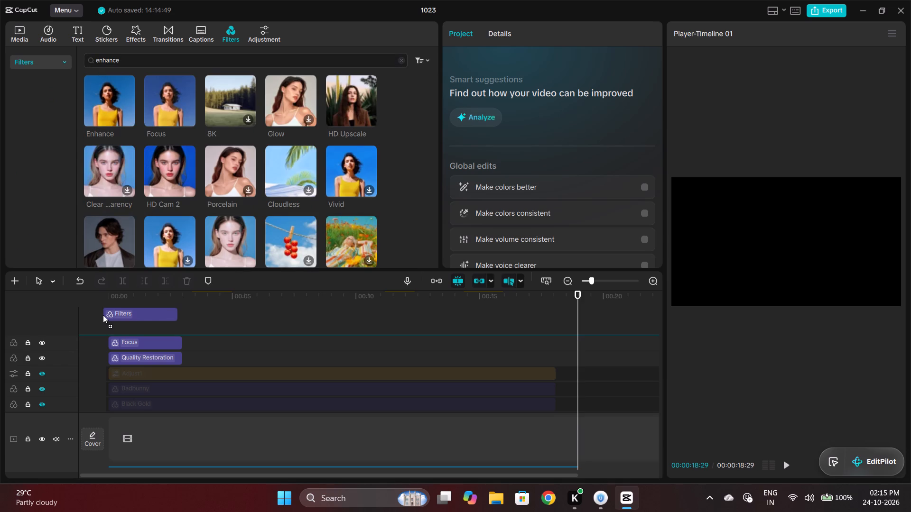
left_click_drag(103, 315, 104, 316)
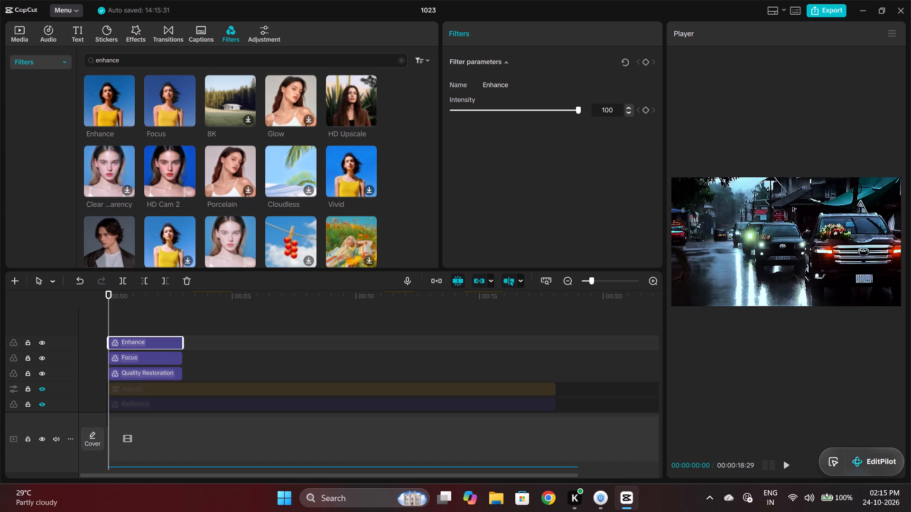
Search filters for "quality ll" and place the Quality II filter above Enhance, aligned to the timeline start.
left_click(162, 61)
key("BackSpace")
key("BackSpace")
key("BackSpace")
key("BackSpace")
key("BackSpace")
key("BackSpace")
key("BackSpace")
key("BackSpace")
key("BackSpace")
key("BackSpace")
key("BackSpace")
key("BackSpace")
key("BackSpace")
key("BackSpace")
key("BackSpace")
key("BackSpace")
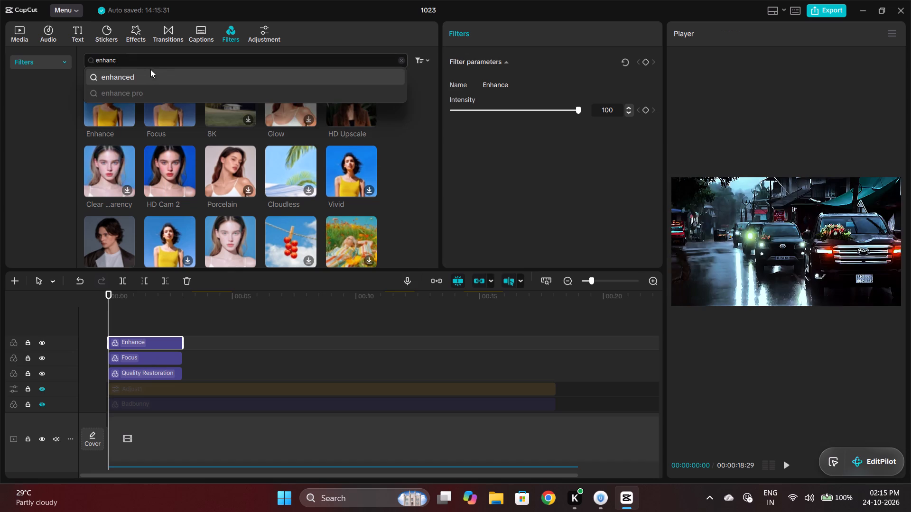
type("qualit")
key("y")
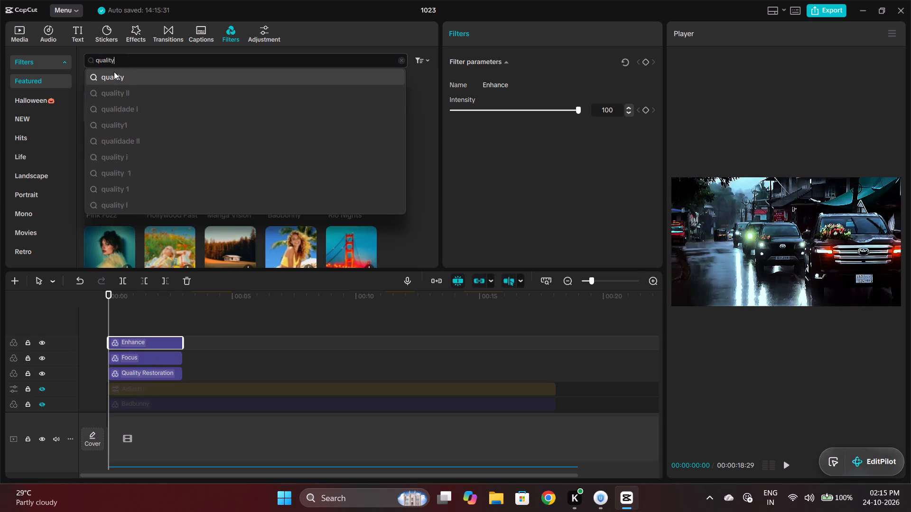
key("space")
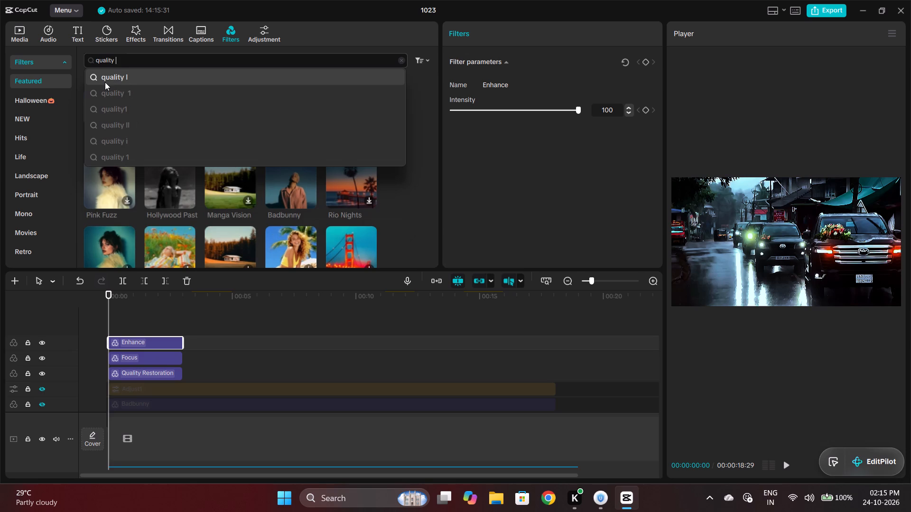
left_click(118, 121)
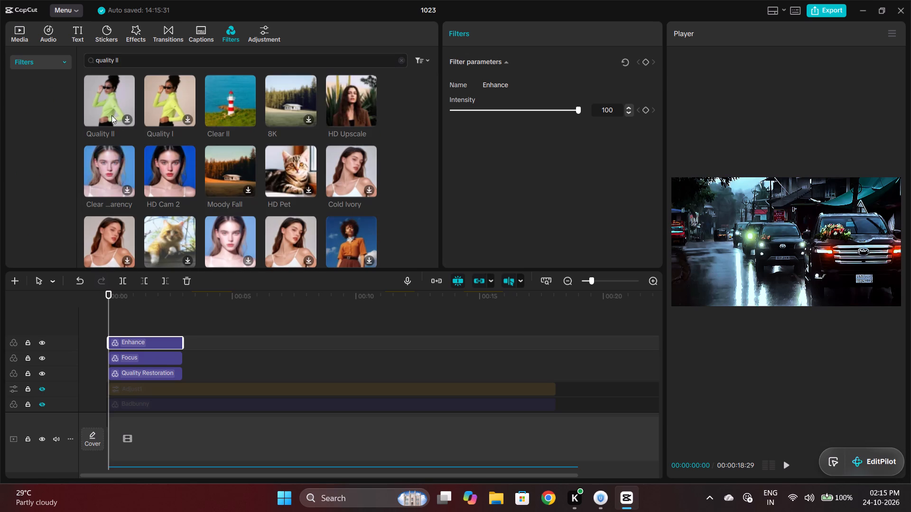
left_click_drag(106, 100, 101, 304)
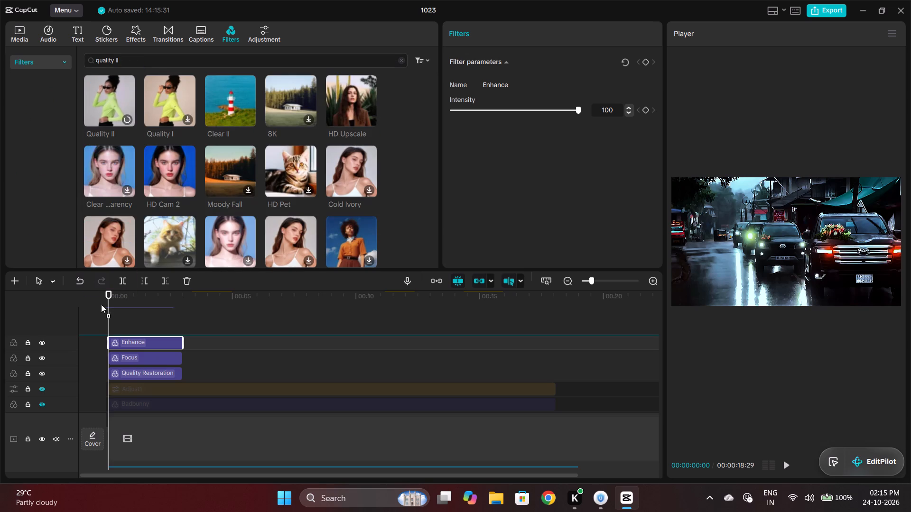
left_click_drag(101, 304, 109, 320)
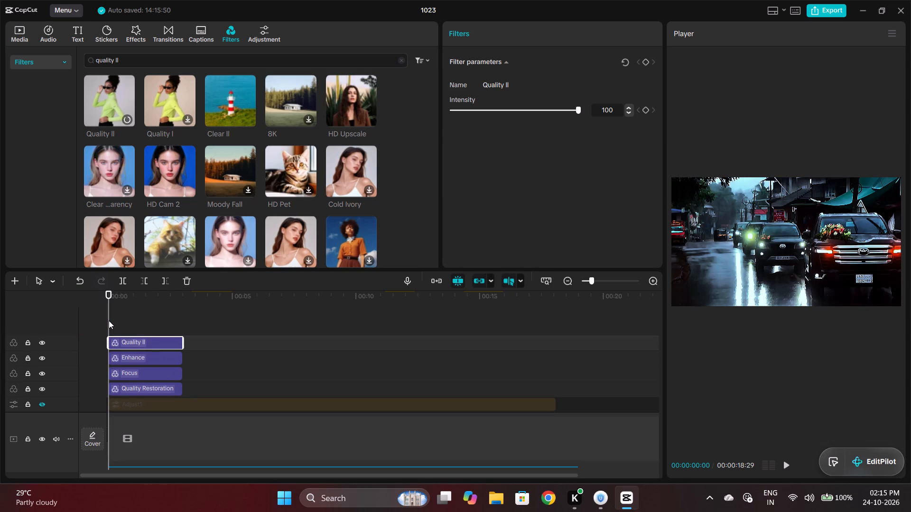
Rerun the recent filter search "hd light" and place the HD Dark filter above Quality II at the timeline start.
left_click(130, 62)
key("BackSpace")
key("BackSpace")
key("BackSpace")
key("BackSpace")
key("BackSpace")
key("BackSpace")
key("BackSpace")
key("BackSpace")
key("BackSpace")
key("BackSpace")
key("BackSpace")
key("BackSpace")
key("BackSpace")
key("BackSpace")
key("BackSpace")
key("BackSpace")
key("BackSpace")
key("BackSpace")
key("BackSpace")
key("BackSpace")
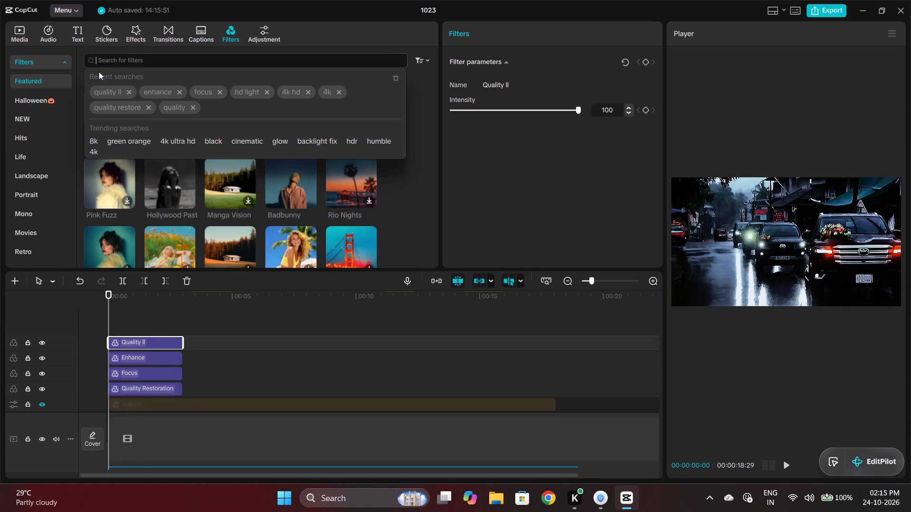
left_click(242, 93)
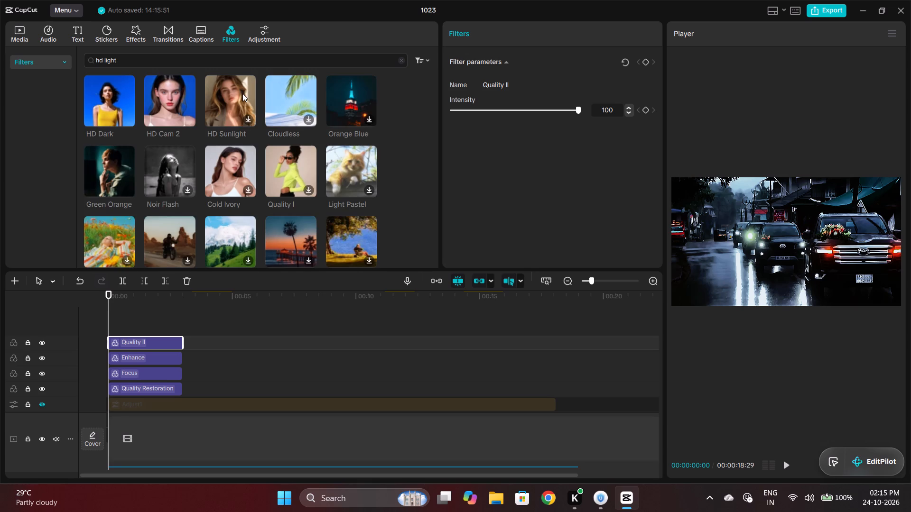
left_click_drag(103, 109, 110, 321)
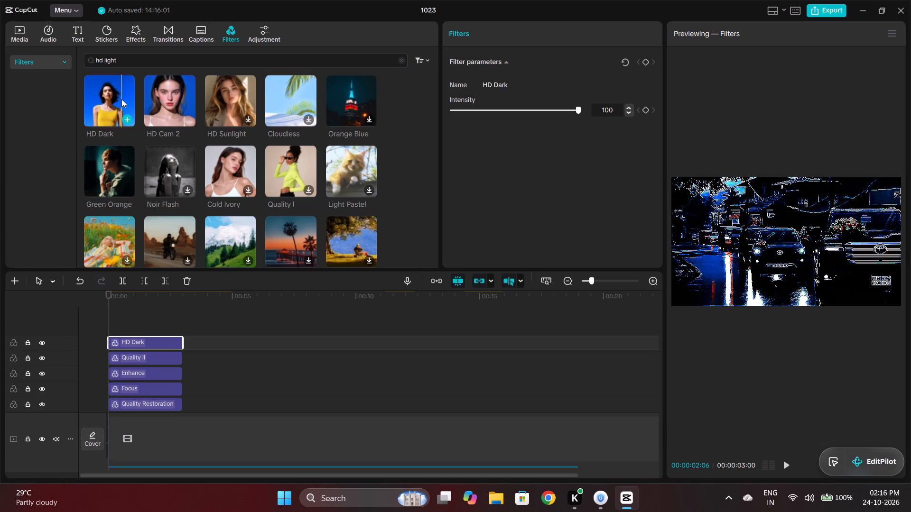
Search filters for "hd upscale" and place the HD Upscale filter above HD Dark, aligned to the timeline start.
left_click(119, 60)
key("BackSpace")
key("BackSpace")
key("BackSpace")
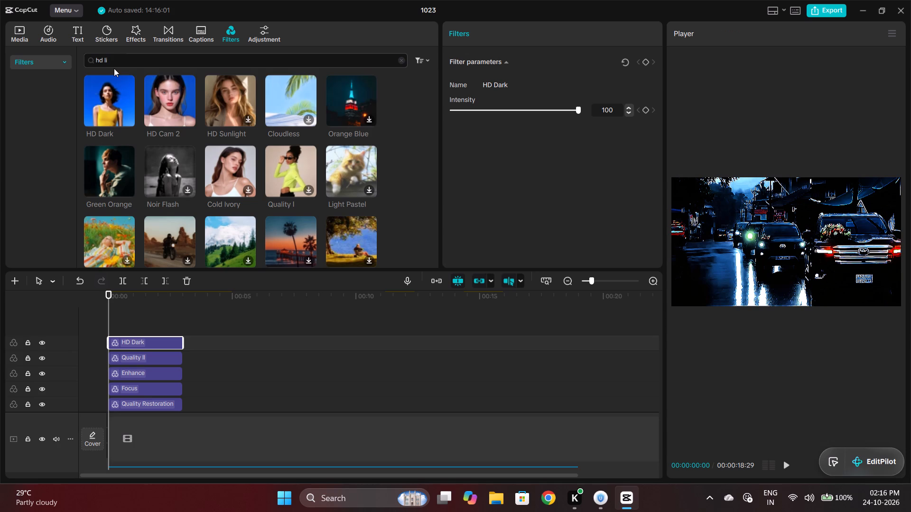
key("BackSpace")
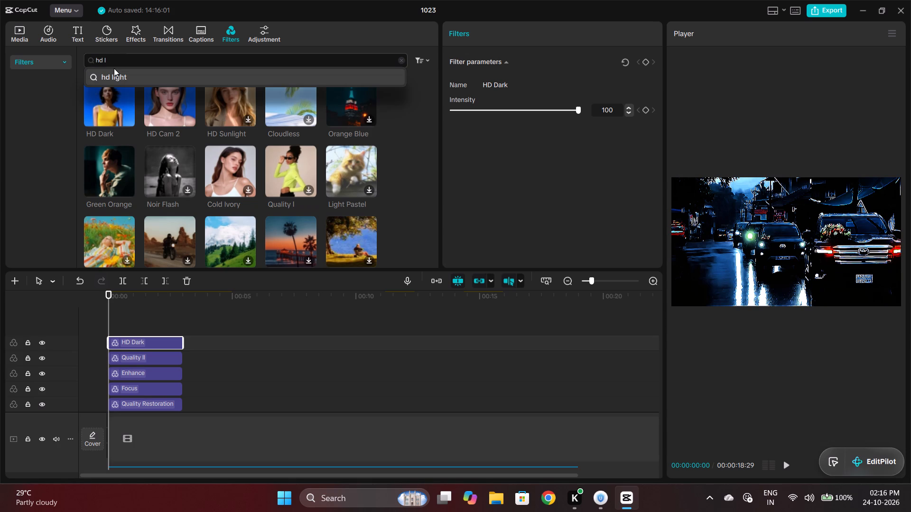
key("BackSpace")
type("upsca")
left_click(130, 80)
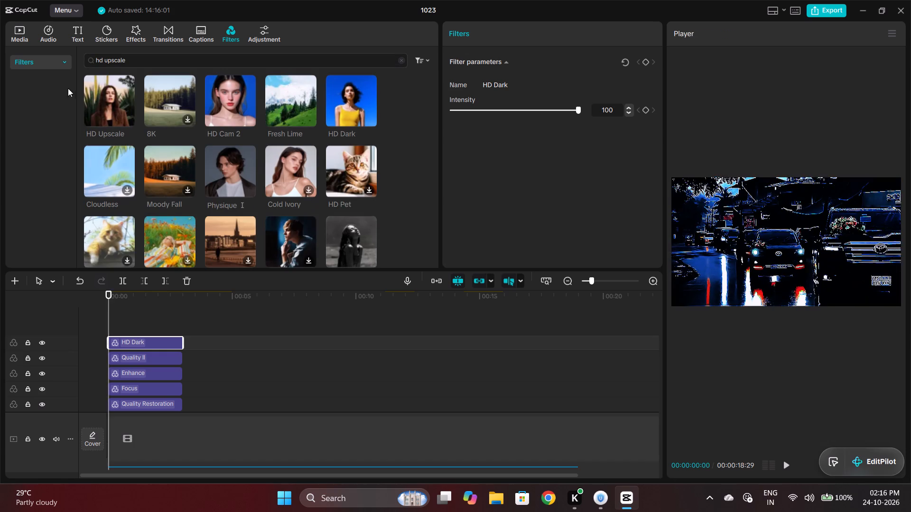
left_click_drag(97, 89, 106, 323)
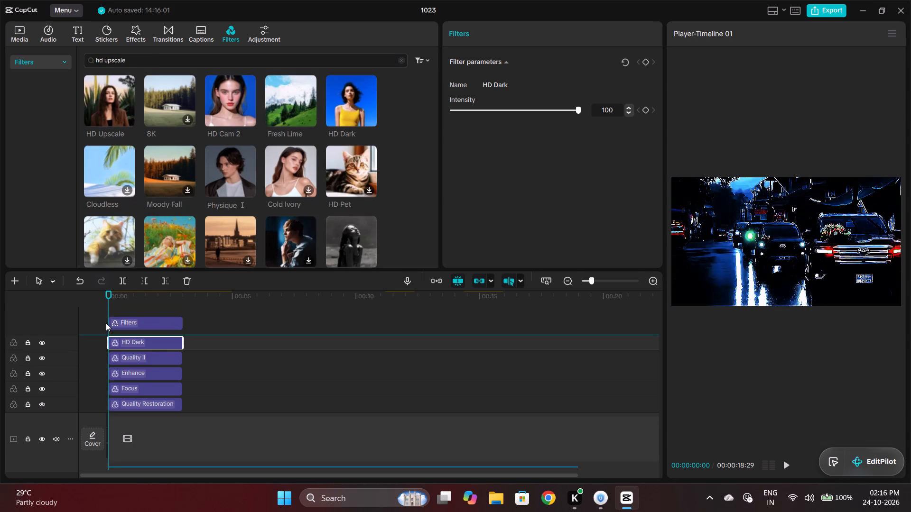
left_click(108, 312)
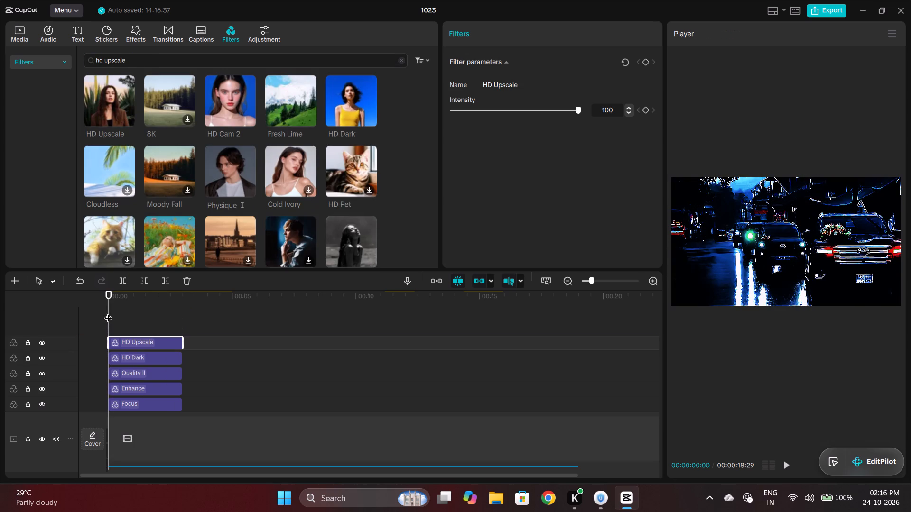
Play back parts of the edit beyond the stacked filters and compare them with the filtered opening frame.
left_click_drag(108, 312, 167, 320)
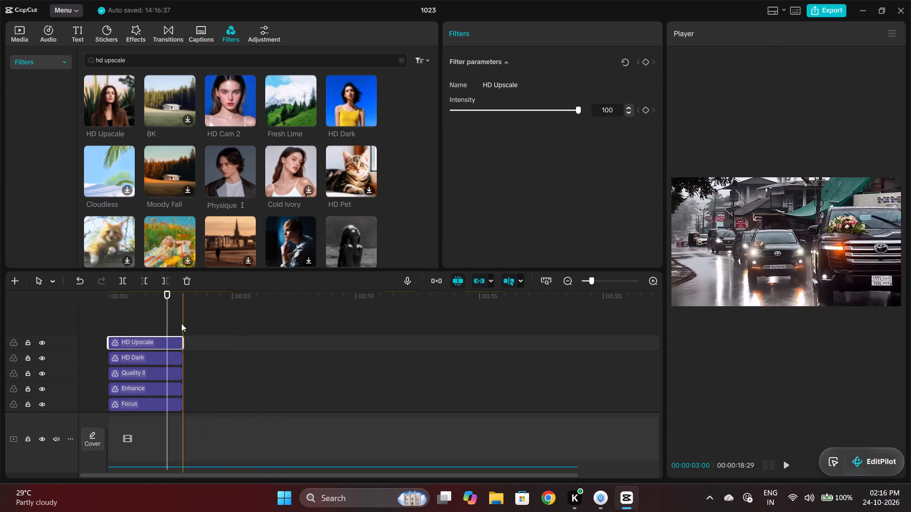
left_click(393, 340)
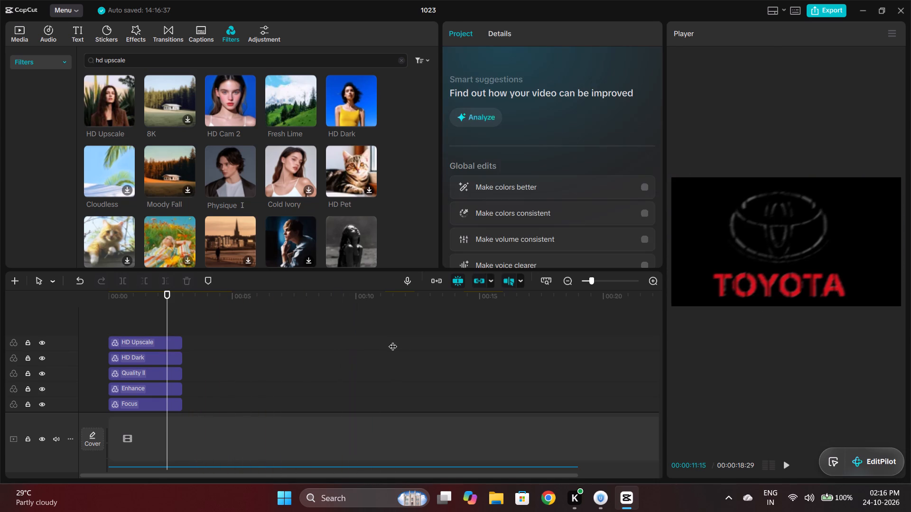
key("space")
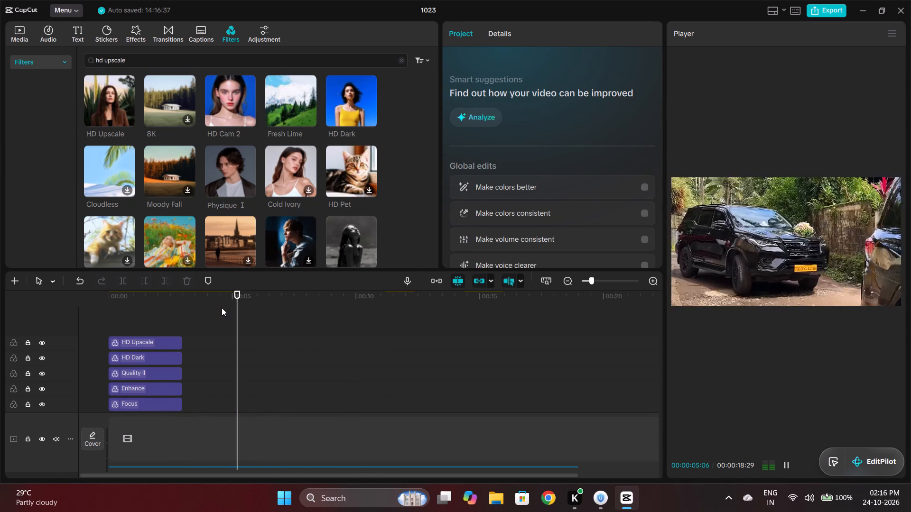
key("space")
key("space")
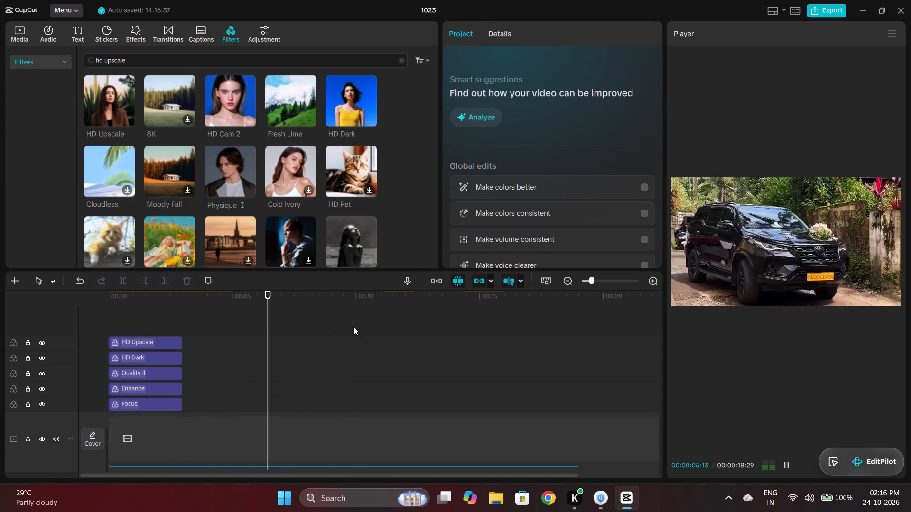
left_click(355, 328)
left_click(434, 336)
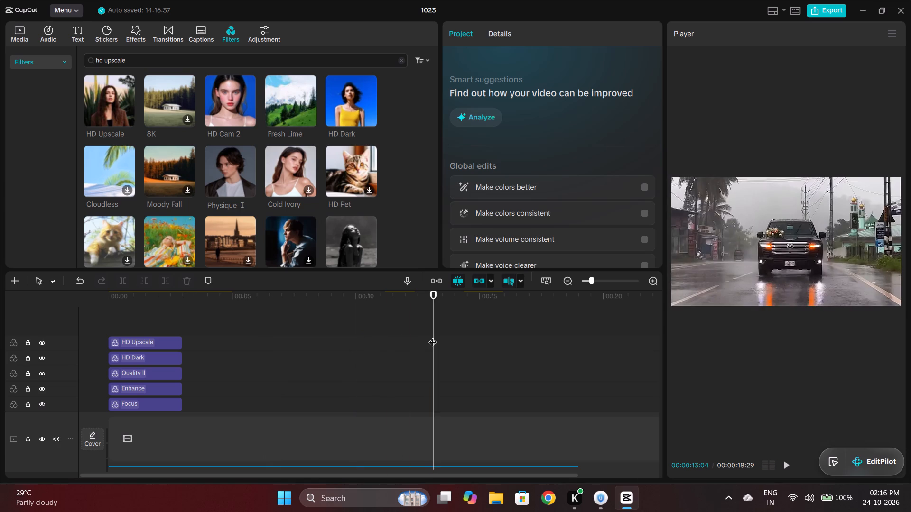
key("space")
key("space")
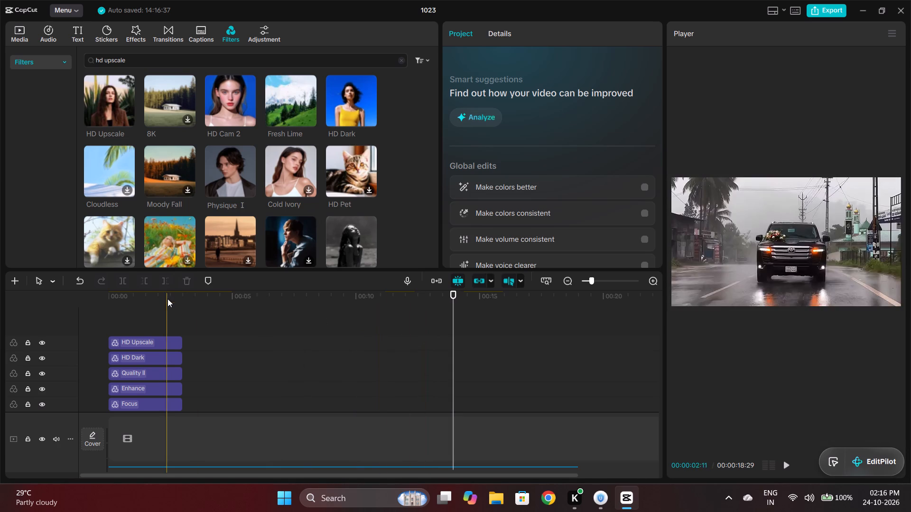
left_click(109, 325)
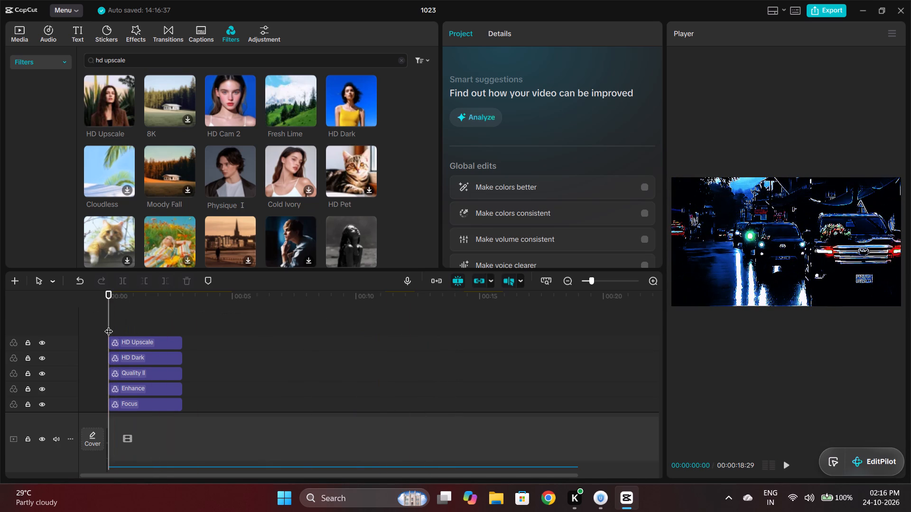
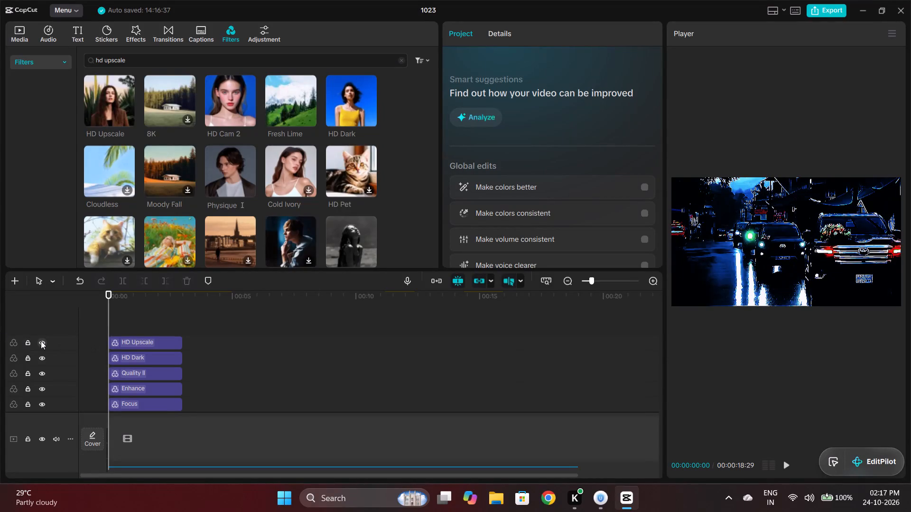
Hide the HD Upscale and HD Dark filter tracks, leaving the Quality II track visible.
left_click(41, 341)
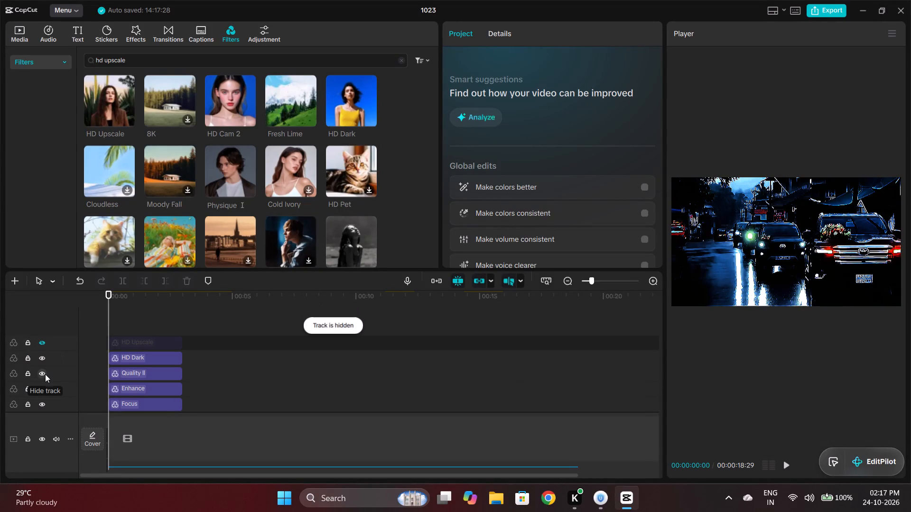
left_click(45, 374)
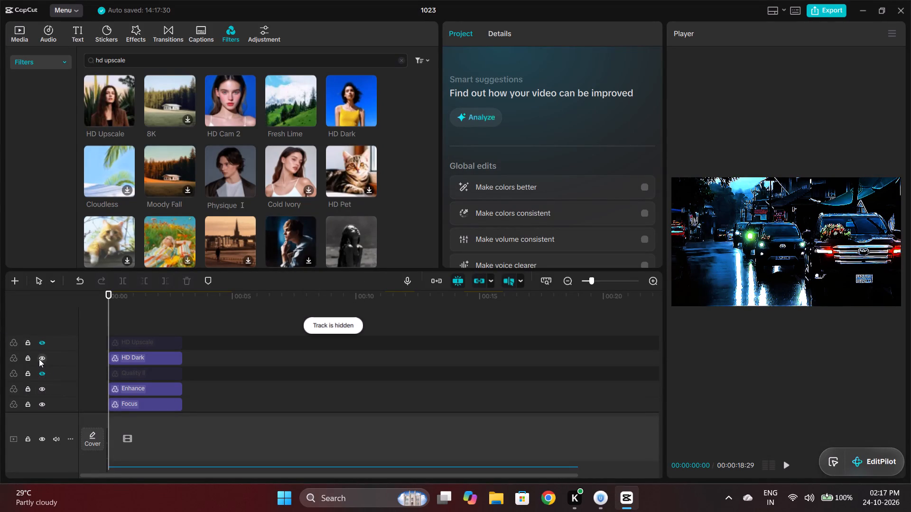
left_click(39, 359)
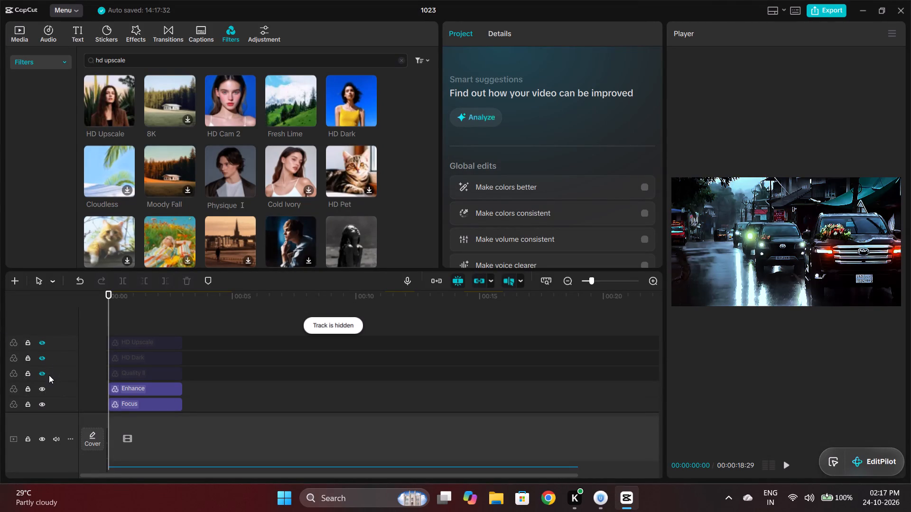
left_click(42, 373)
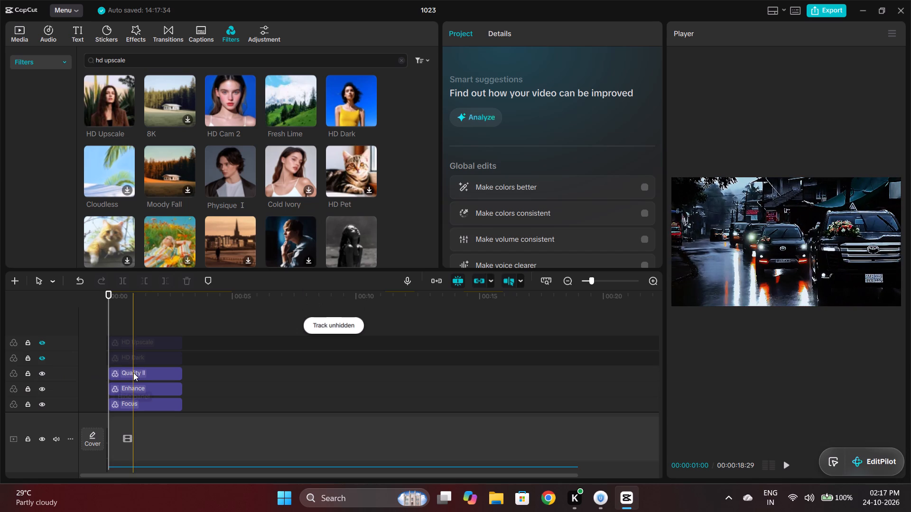
Reduce the intensity of the Quality II filter to 19.
left_click(134, 374)
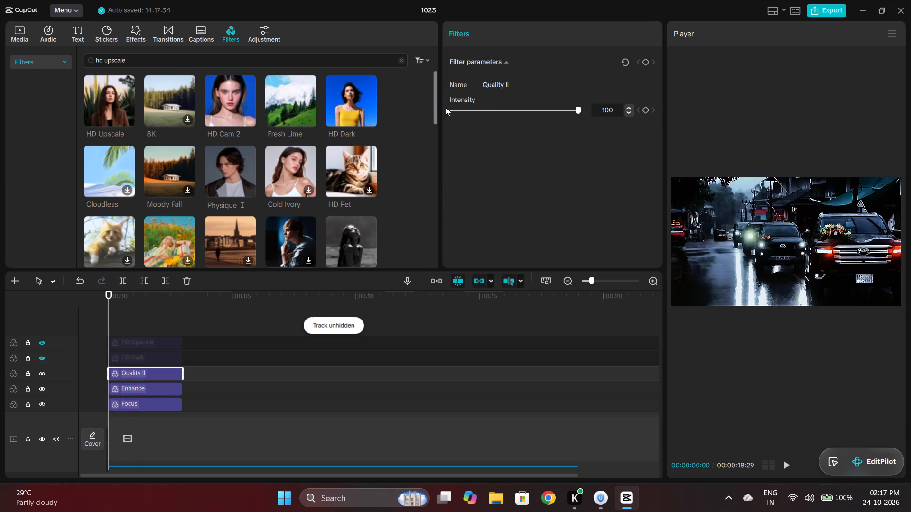
left_click(476, 108)
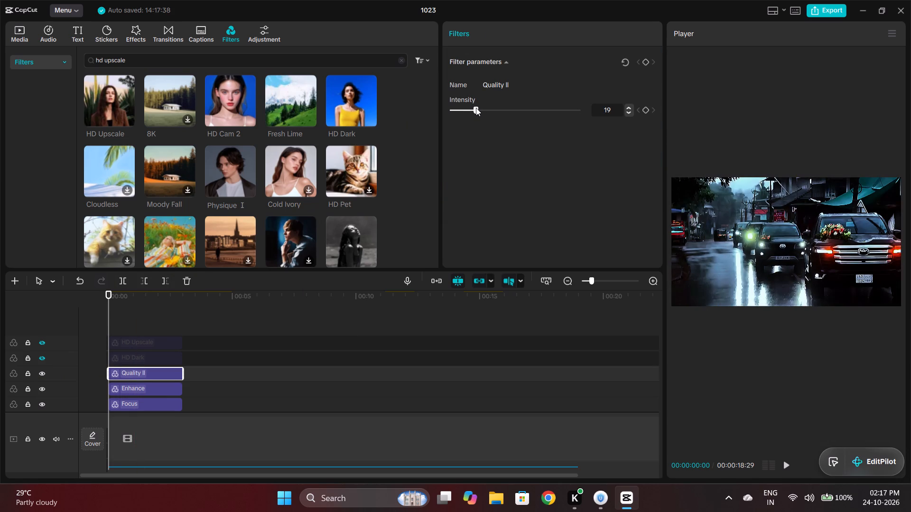
Reduce the intensity of the Enhance filter to 23.
left_click(160, 385)
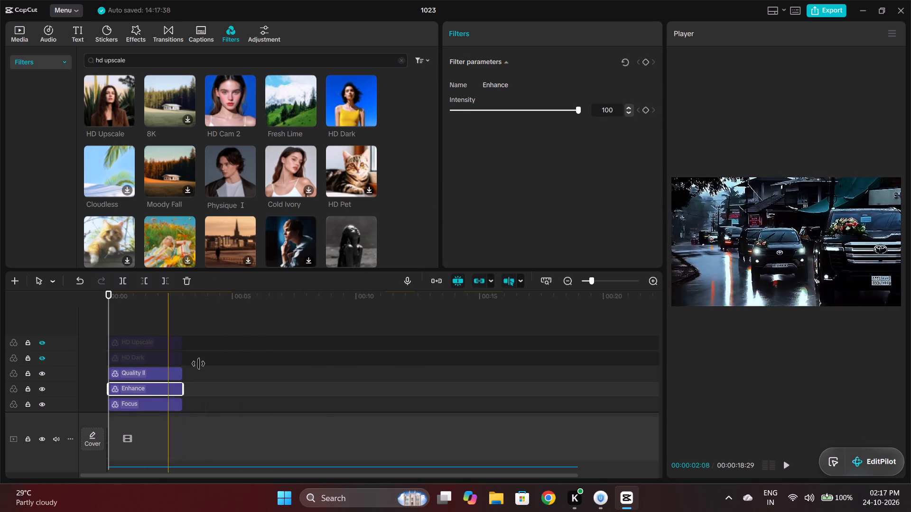
left_click(478, 110)
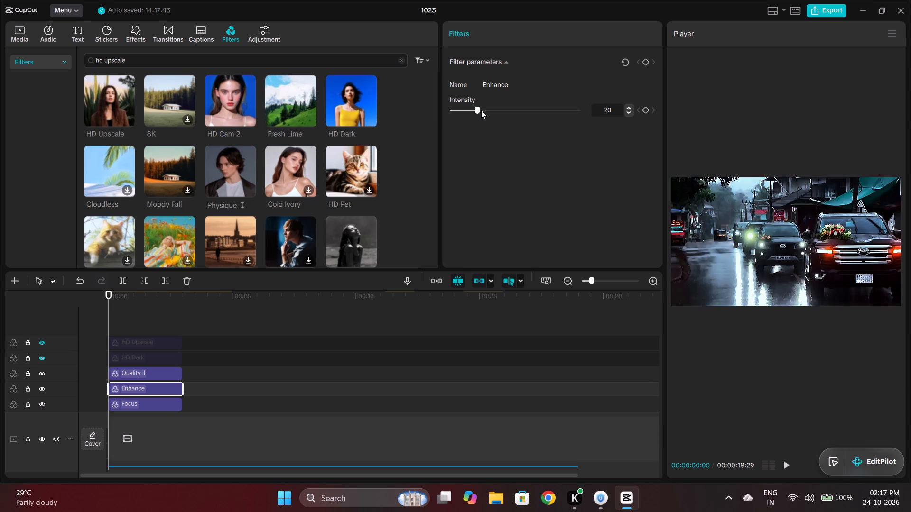
left_click(481, 110)
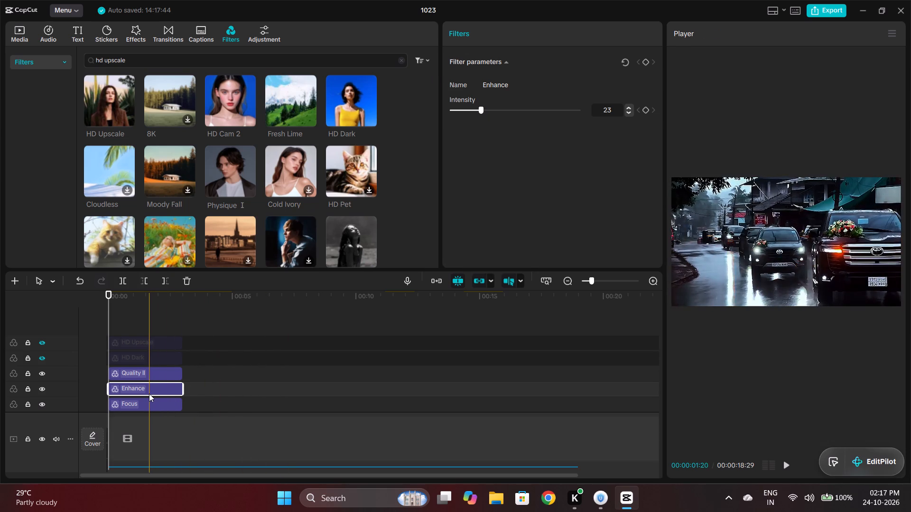
Reduce the intensity of the Focus filter to 19.
left_click(142, 402)
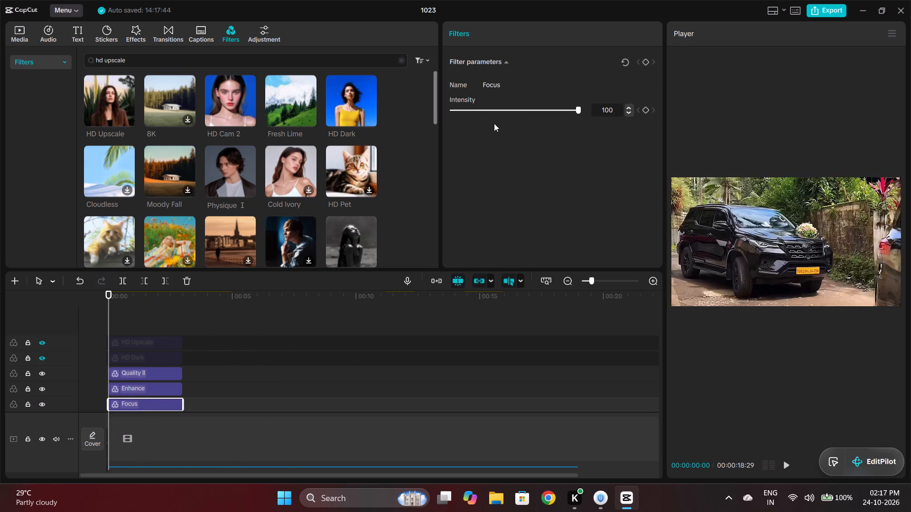
left_click(485, 110)
left_click(487, 110)
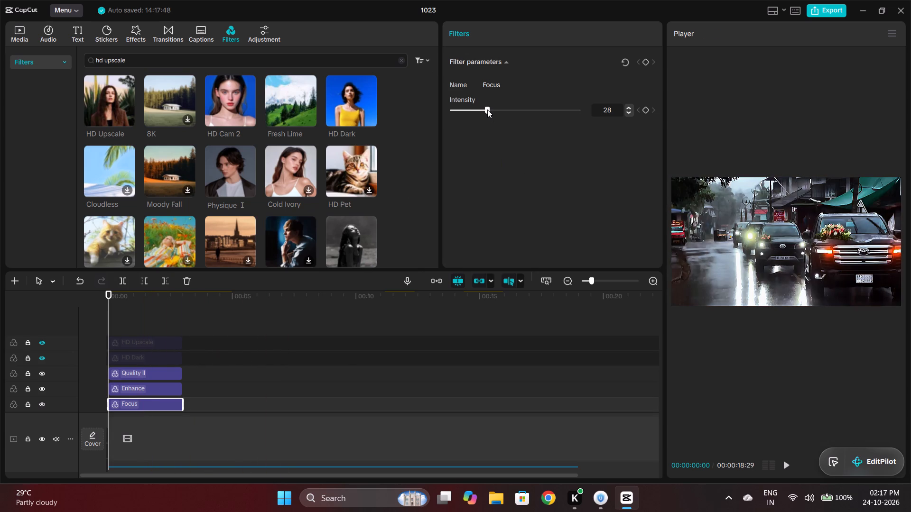
left_click(476, 109)
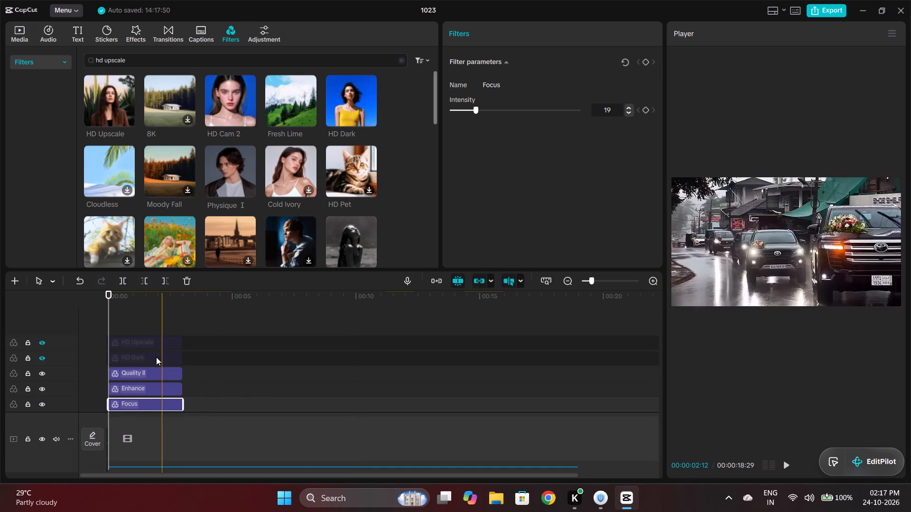
Unhide the Adjust1 adjustment track and the Badbunny and Black Gold filter tracks below Quality Restoration.
scroll(109, 336, "up", 4)
scroll(109, 337, "down", 9)
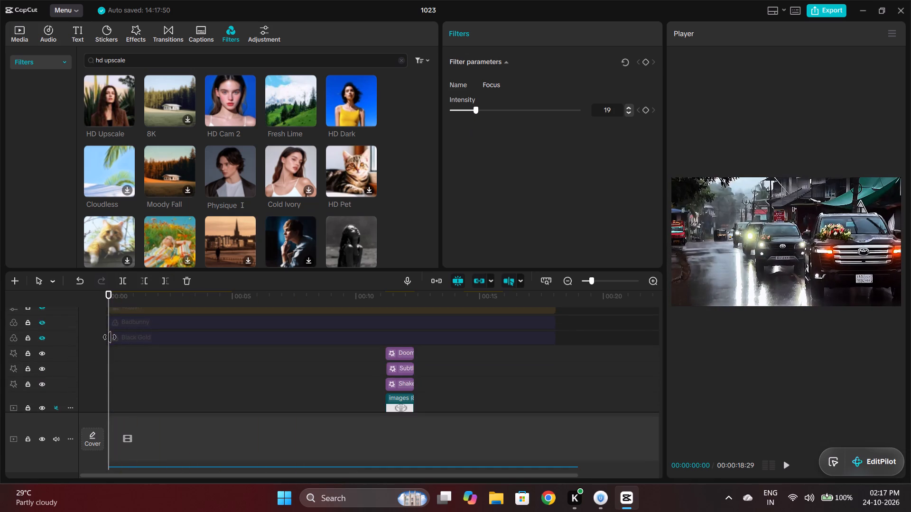
scroll(110, 338, "up", 2)
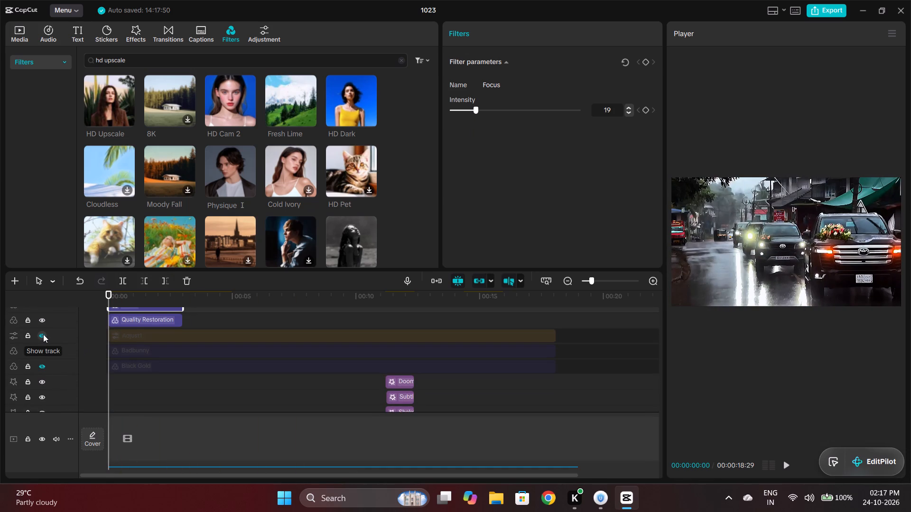
left_click(43, 334)
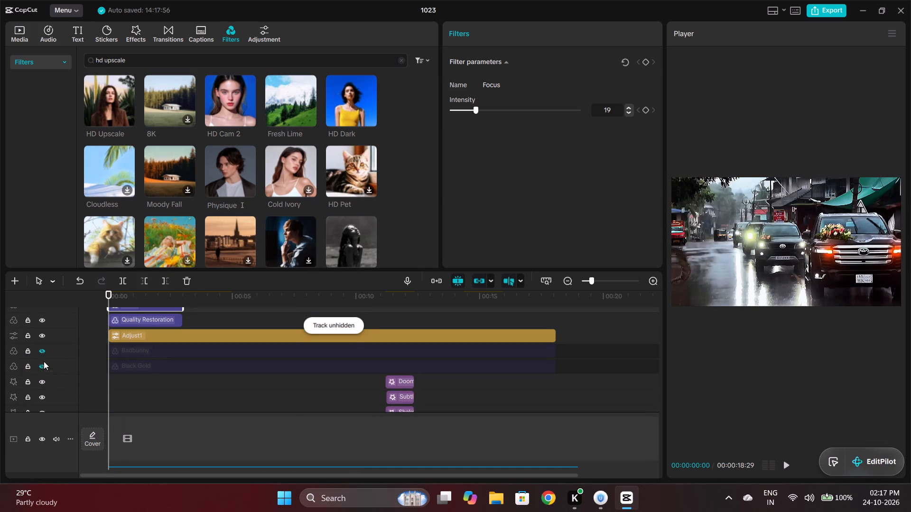
left_click(45, 351)
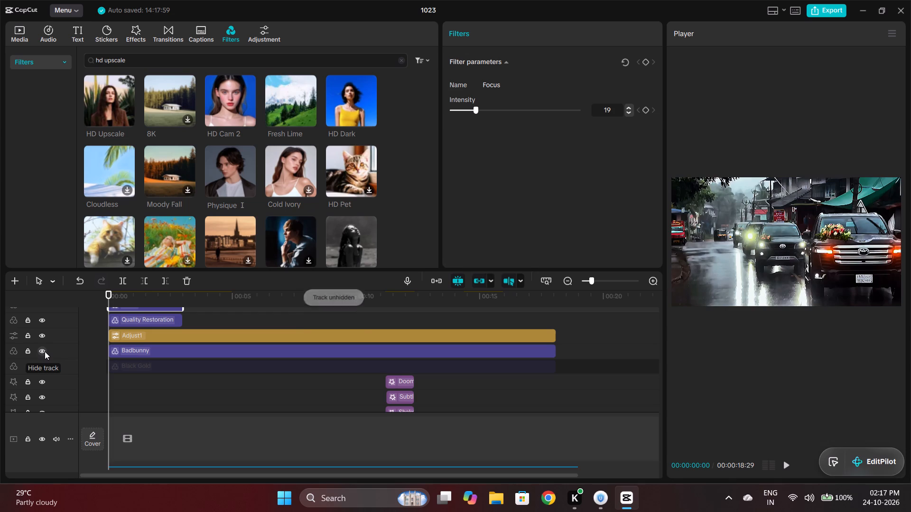
left_click(42, 367)
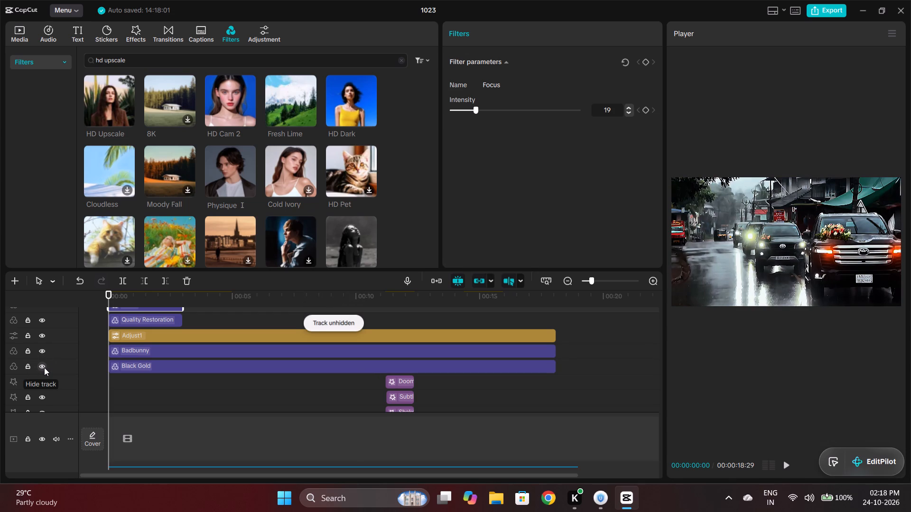
Play the edit from the start to check the combined look, stopping just past the end of the short stacked filters.
key("space")
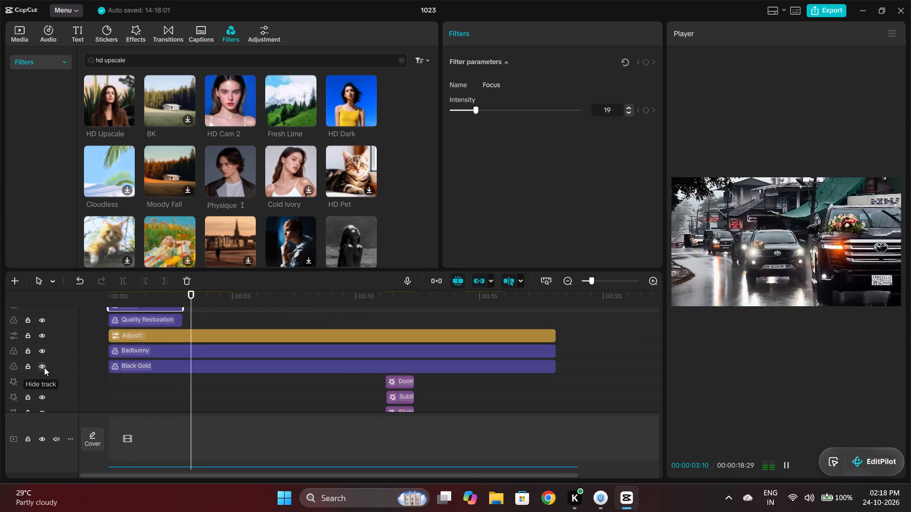
scroll(175, 369, "up", 4)
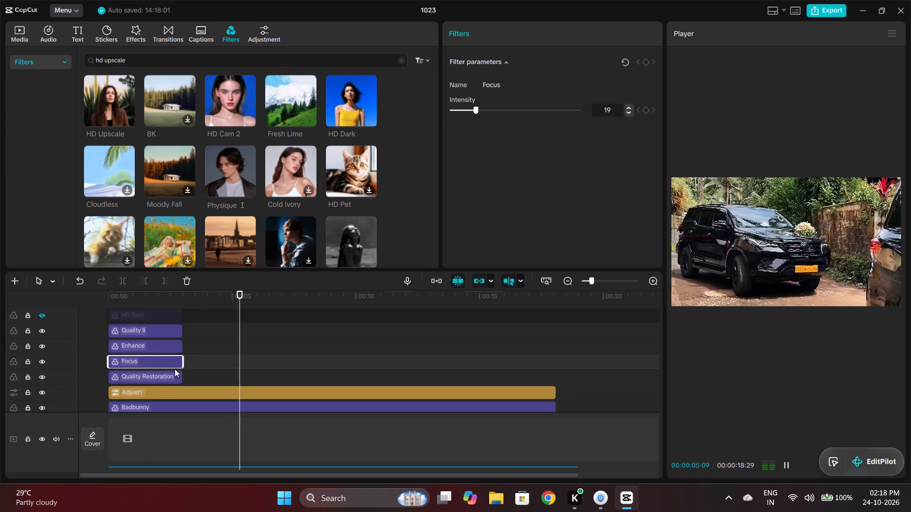
scroll(175, 369, "up", 3)
left_click(224, 372)
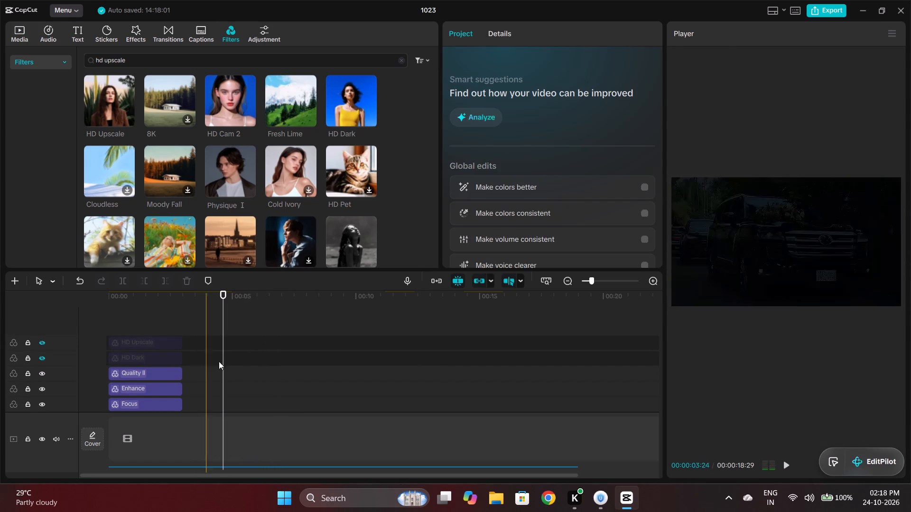